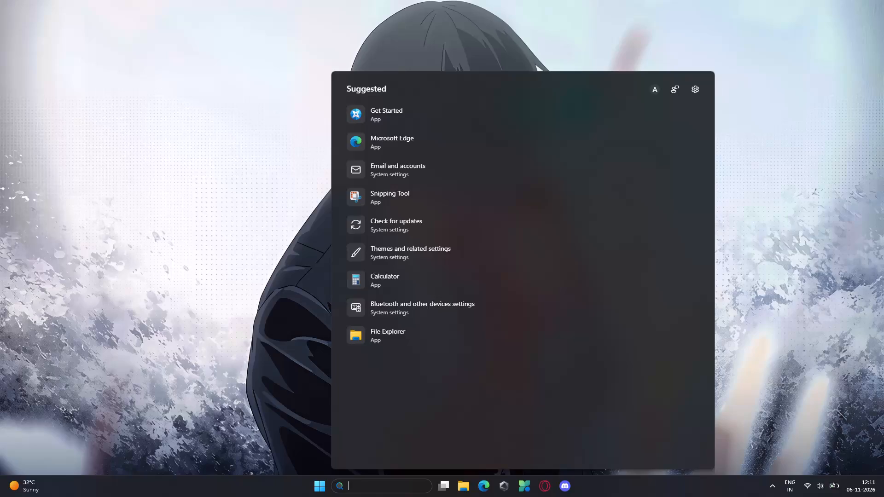
# Find and launch Adobe Premiere Pro 2026.
pyautogui.write('pre')
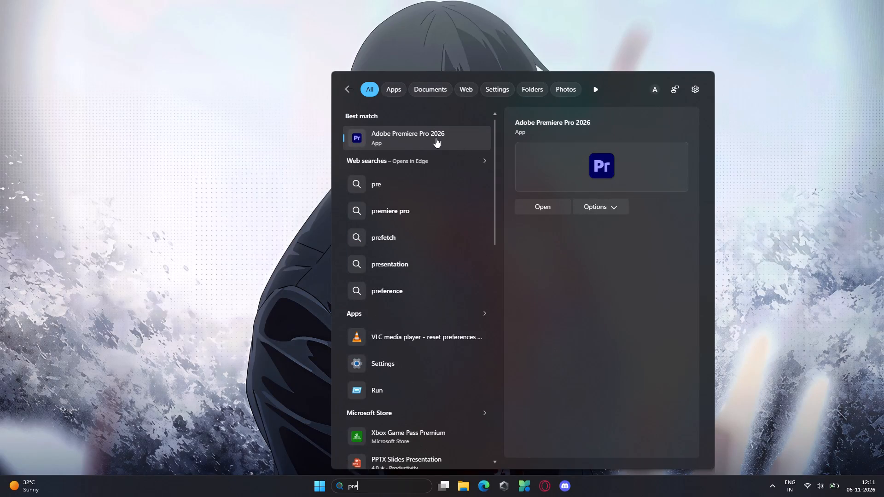
pyautogui.click(436, 138)
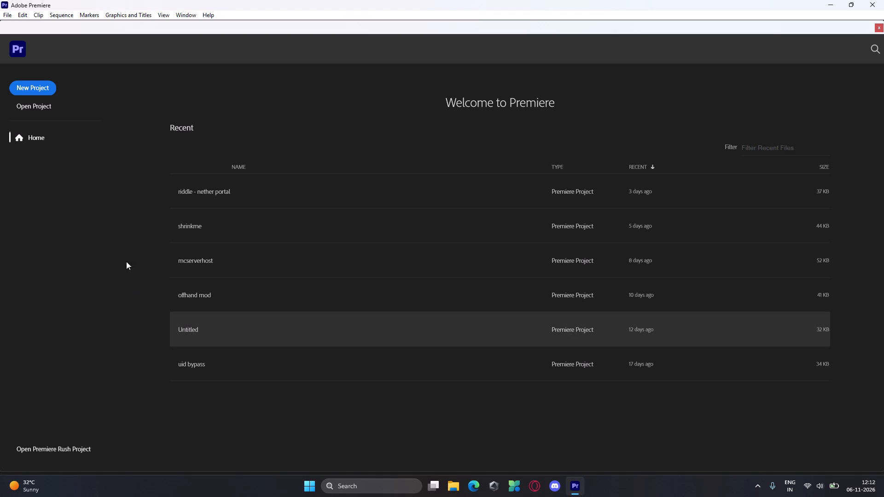
# Start a new project and enter "riddle-" as the beginning of its name.
pyautogui.click(43, 90)
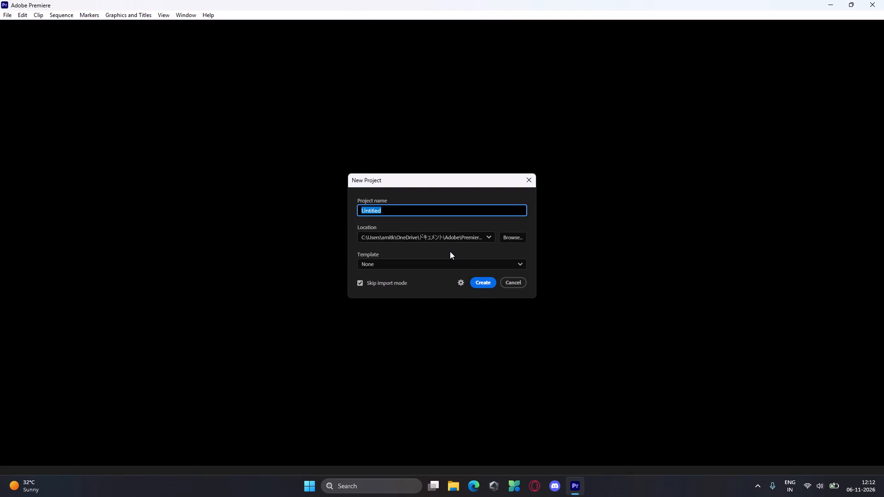
pyautogui.write('riddle')
pyautogui.press('-')
# Switch to File Explorer, open the audacity folder in Videos, listen to the riddle - armor stand recording, and close the player.
pyautogui.click(458, 484)
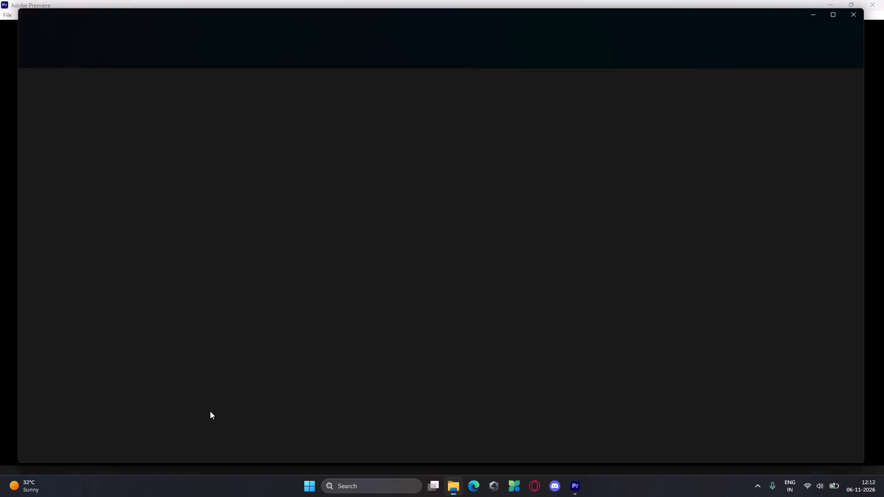
pyautogui.click(36, 191)
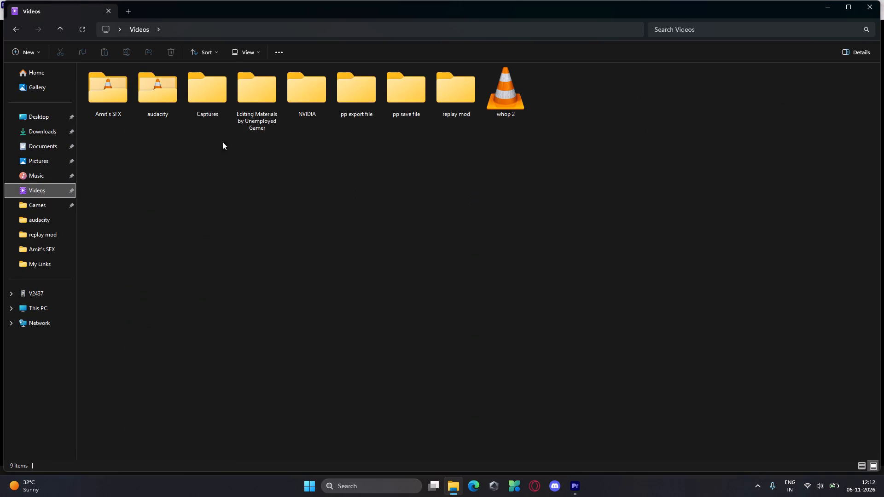
pyautogui.doubleClick(165, 116)
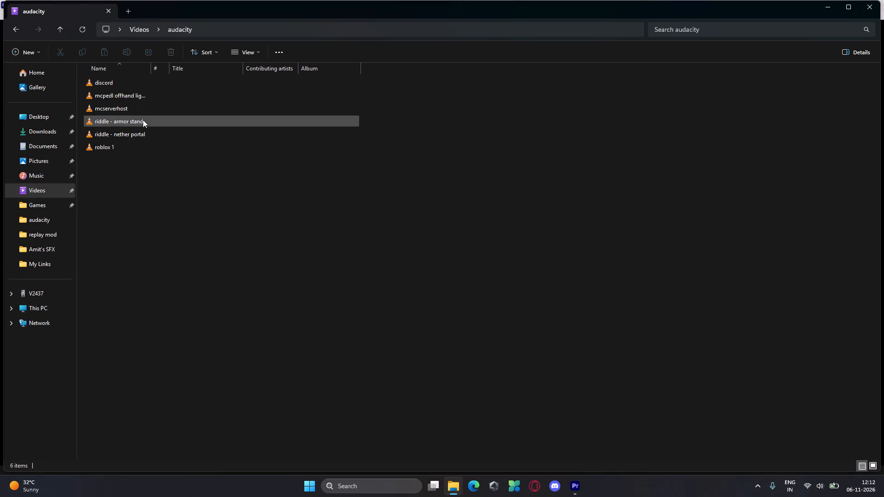
pyautogui.doubleClick(146, 120)
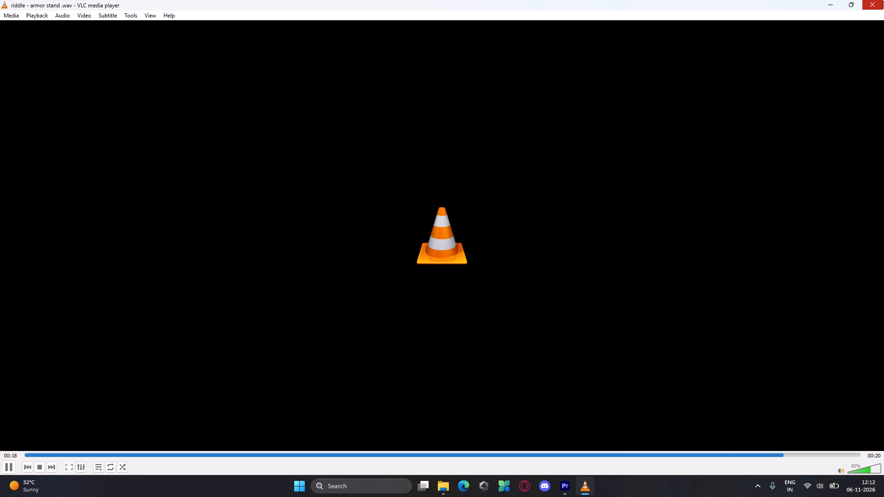
pyautogui.click(883, 1)
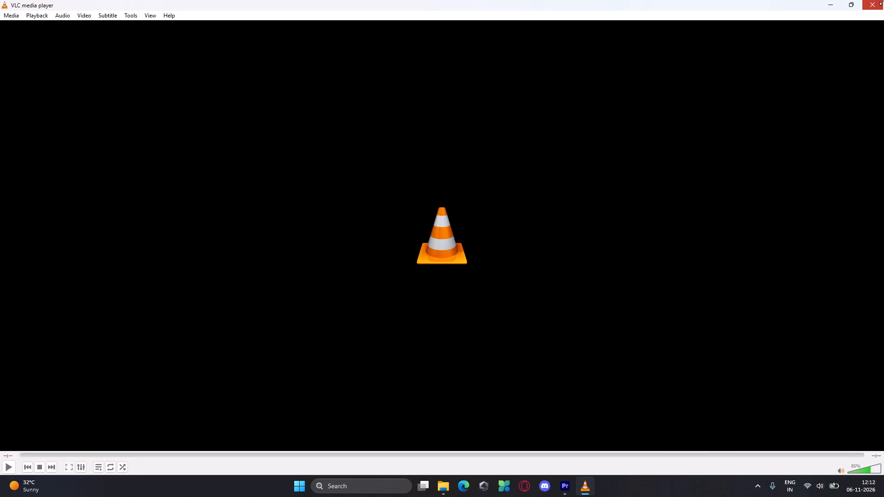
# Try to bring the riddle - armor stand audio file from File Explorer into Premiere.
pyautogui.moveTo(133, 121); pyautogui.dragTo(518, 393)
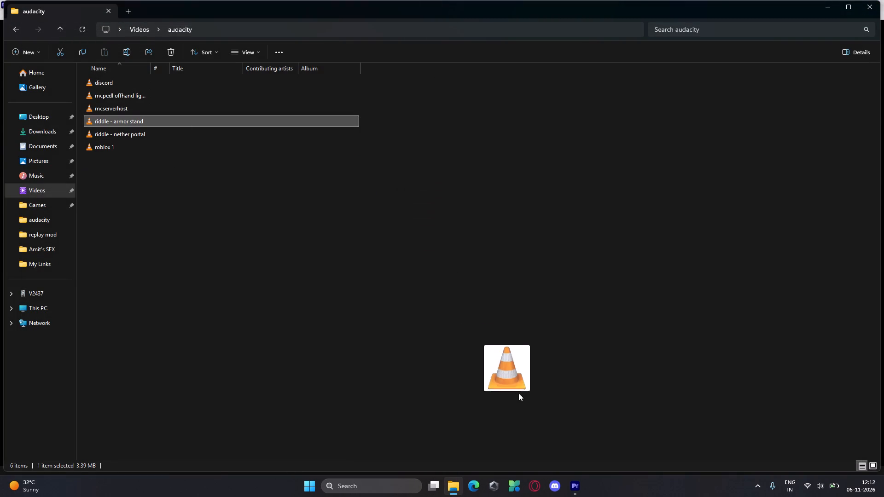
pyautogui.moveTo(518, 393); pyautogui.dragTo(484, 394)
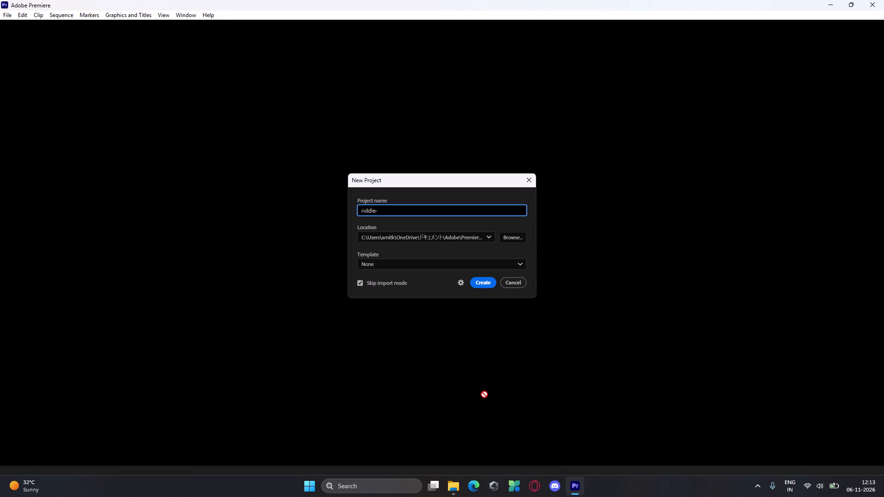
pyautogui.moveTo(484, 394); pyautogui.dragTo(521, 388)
# Complete the project name as "riddle-armor stand" and create the project.
pyautogui.write('armor syan')
pyautogui.press('BackSpace')
pyautogui.press('BackSpace')
pyautogui.press('BackSpace')
pyautogui.write('tand')
pyautogui.click(490, 282)
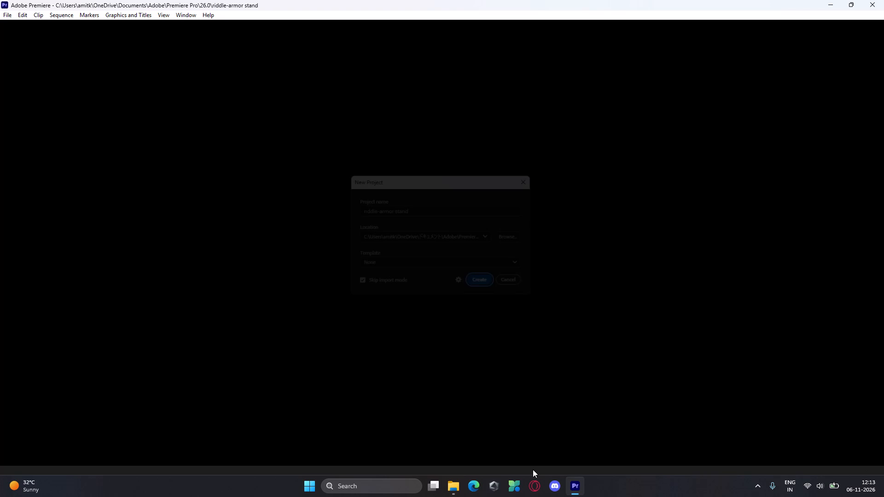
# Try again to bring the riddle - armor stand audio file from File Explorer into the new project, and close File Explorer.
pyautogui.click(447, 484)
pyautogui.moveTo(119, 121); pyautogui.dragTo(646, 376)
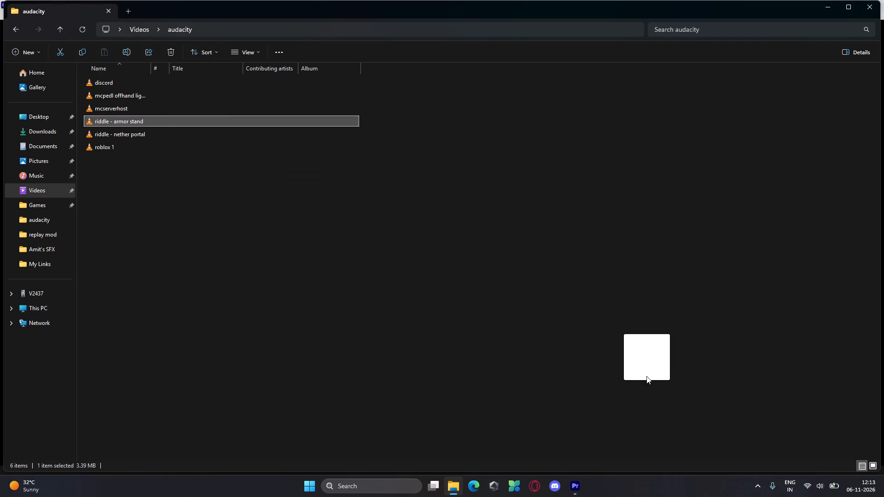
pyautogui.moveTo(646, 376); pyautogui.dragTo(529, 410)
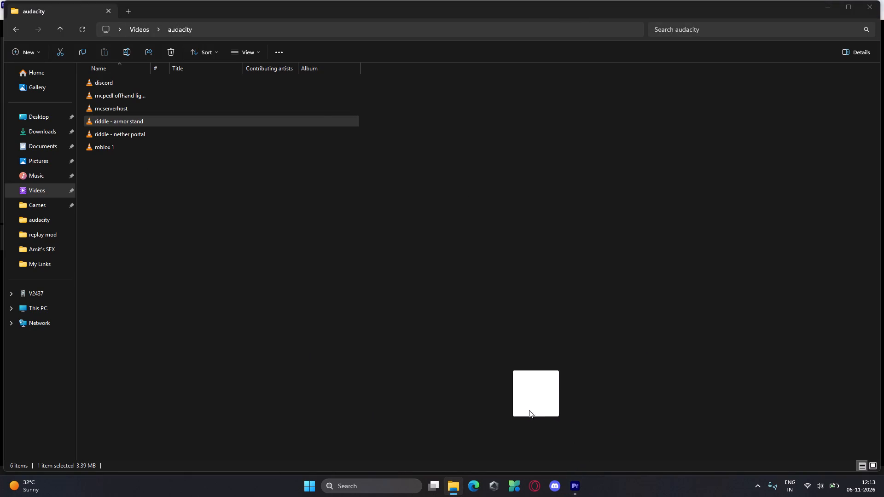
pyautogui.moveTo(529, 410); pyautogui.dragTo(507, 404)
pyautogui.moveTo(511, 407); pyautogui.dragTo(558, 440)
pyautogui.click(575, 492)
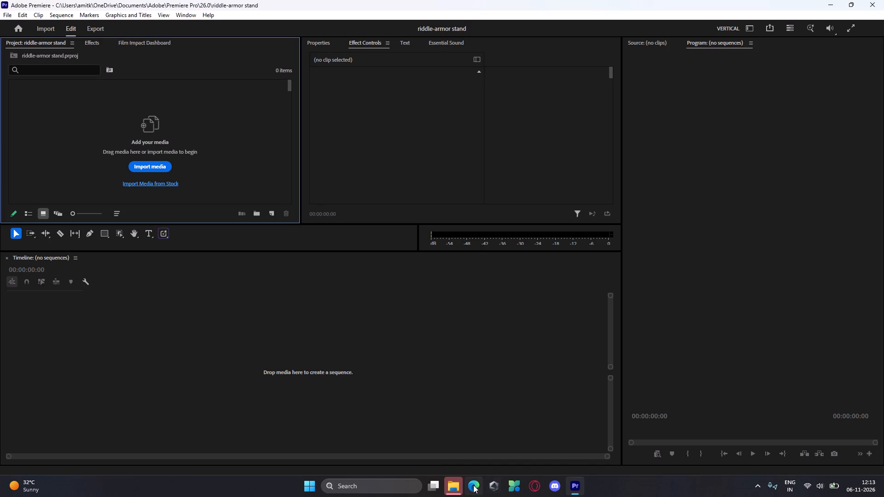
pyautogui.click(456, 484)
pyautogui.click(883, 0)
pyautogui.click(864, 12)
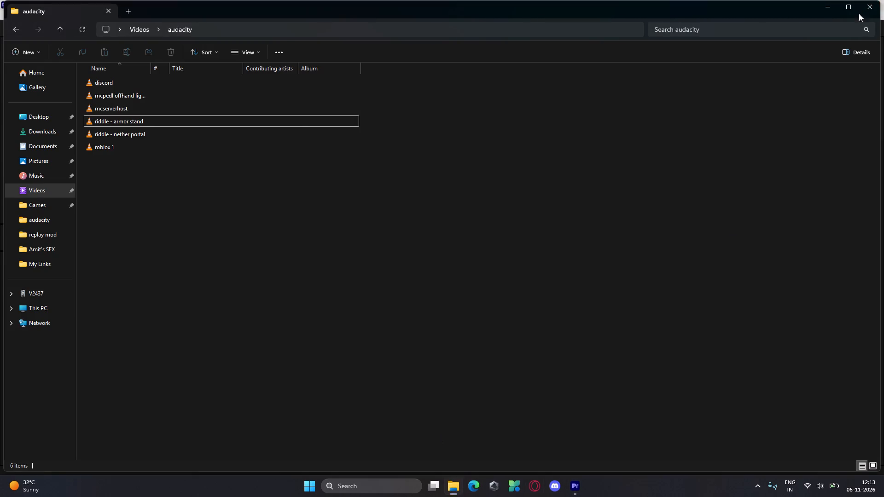
# Import the riddle - armor stand audio file from the audacity folder in Videos into the project.
pyautogui.click(163, 165)
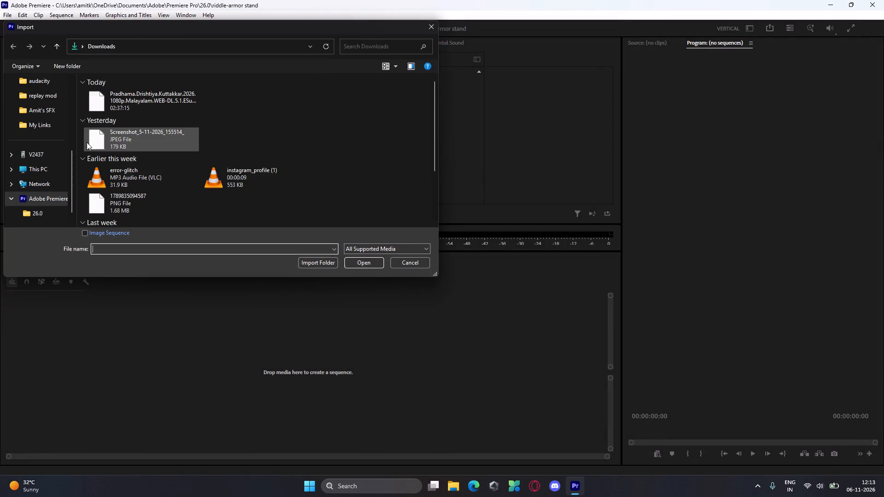
pyautogui.scroll(1, 42, 138)
pyautogui.click(49, 85)
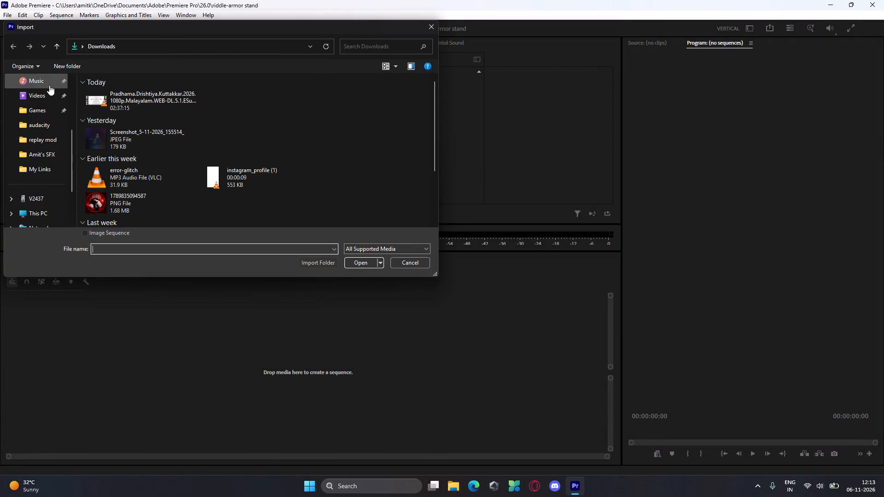
pyautogui.click(41, 99)
pyautogui.doubleClick(153, 107)
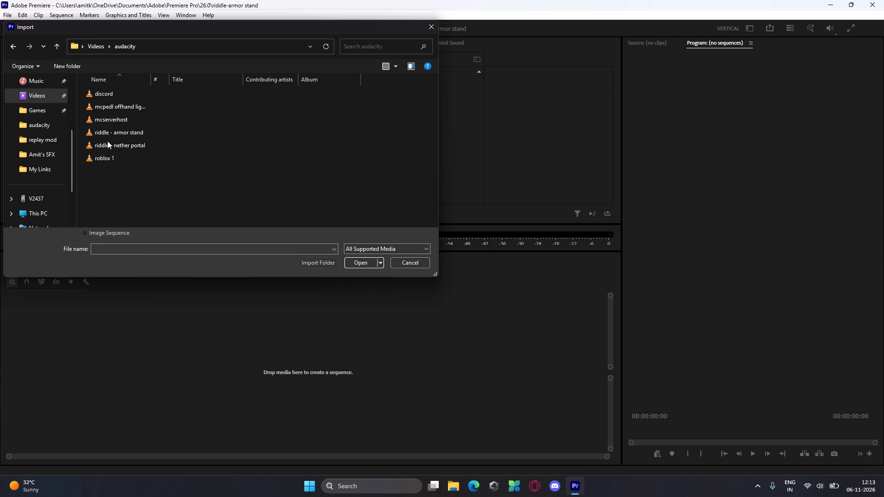
pyautogui.click(126, 135)
pyautogui.click(362, 265)
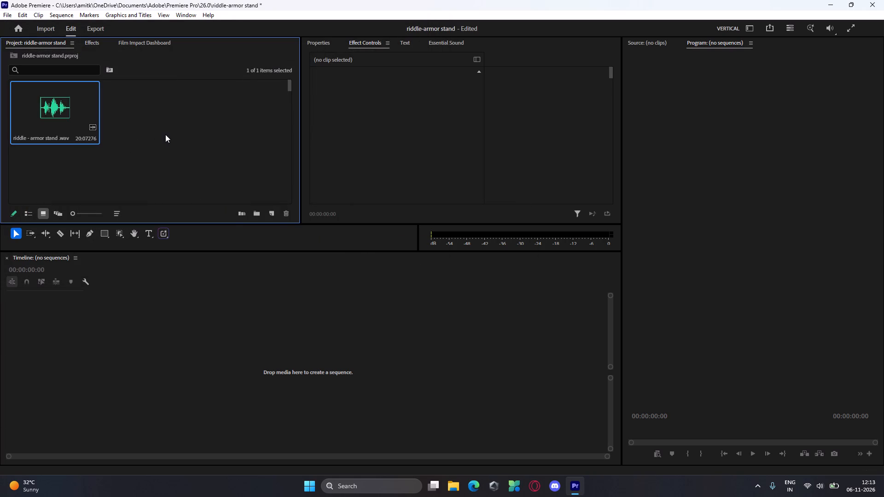
pyautogui.click(165, 134)
# Create a sequence from the riddle - armor stand audio by placing it in the empty timeline.
pyautogui.moveTo(64, 130); pyautogui.dragTo(112, 380)
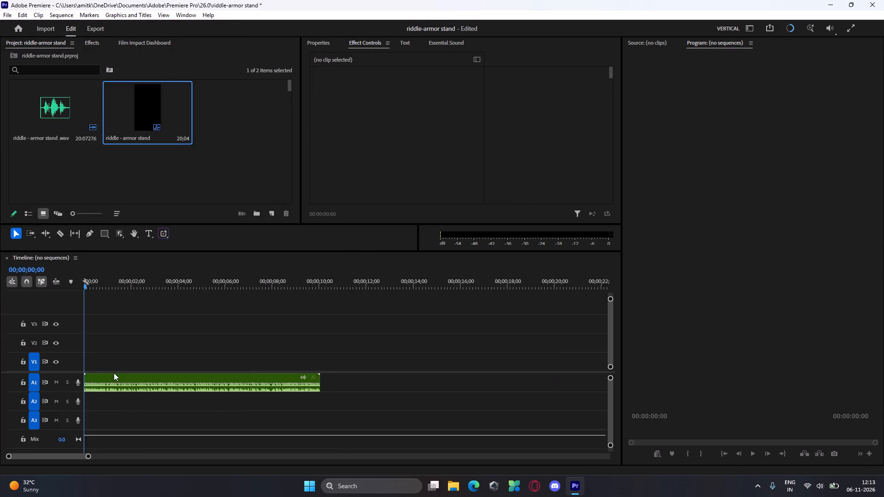
# Set the sequence timebase to 60.00 frames/second.
pyautogui.click(67, 17)
pyautogui.click(86, 26)
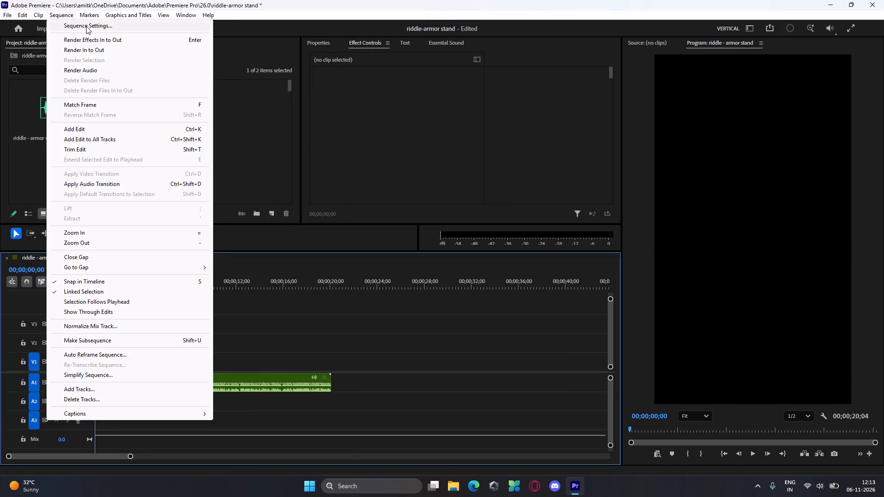
pyautogui.click(385, 115)
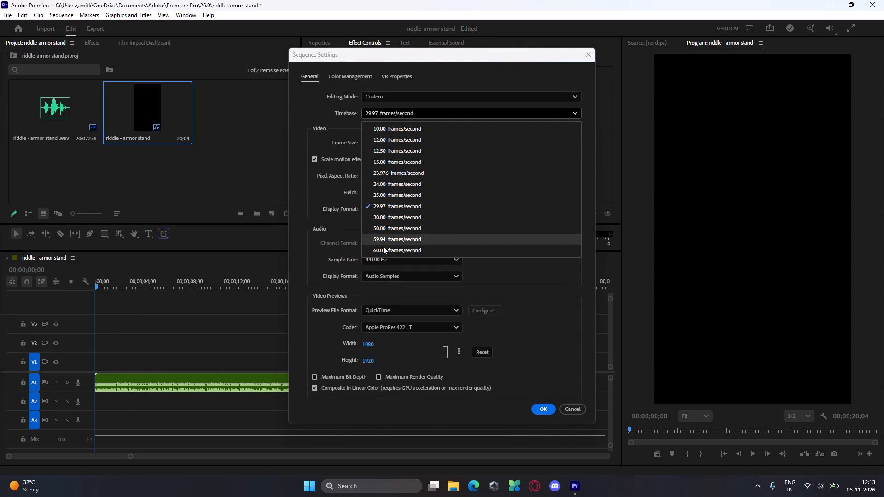
pyautogui.click(384, 248)
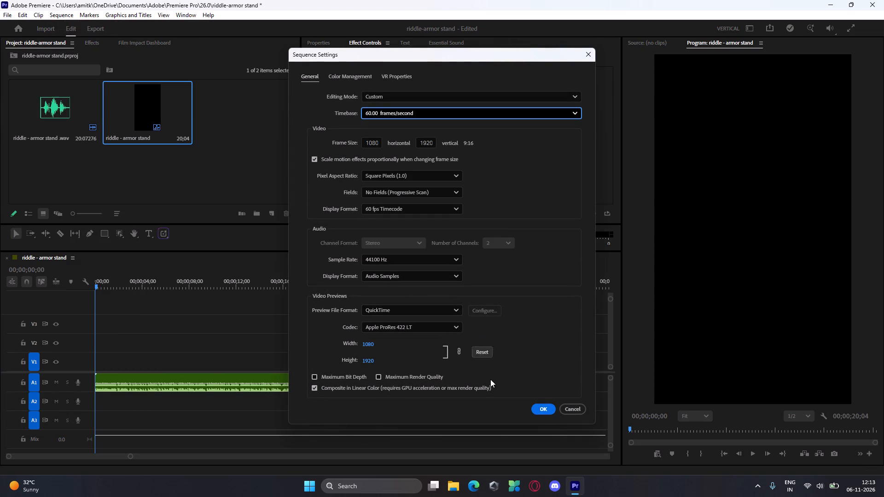
pyautogui.click(541, 411)
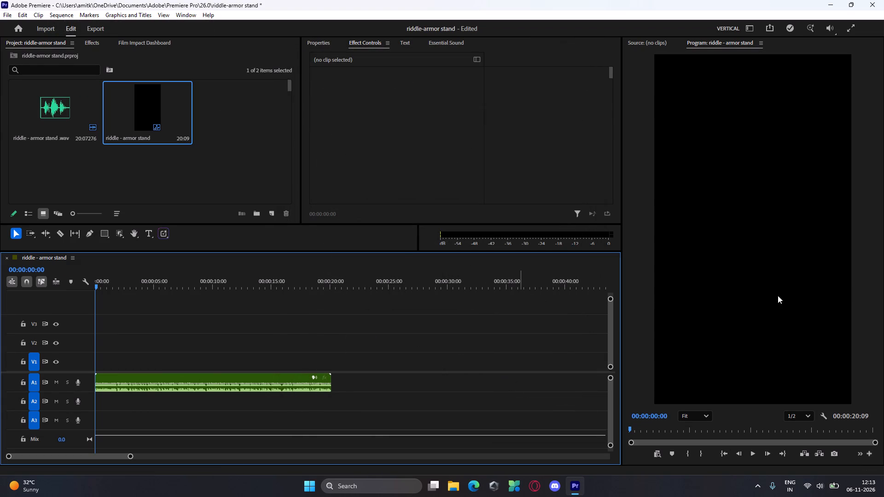
# Play the opening of the sequence briefly and return the playhead to the start.
pyautogui.click(158, 168)
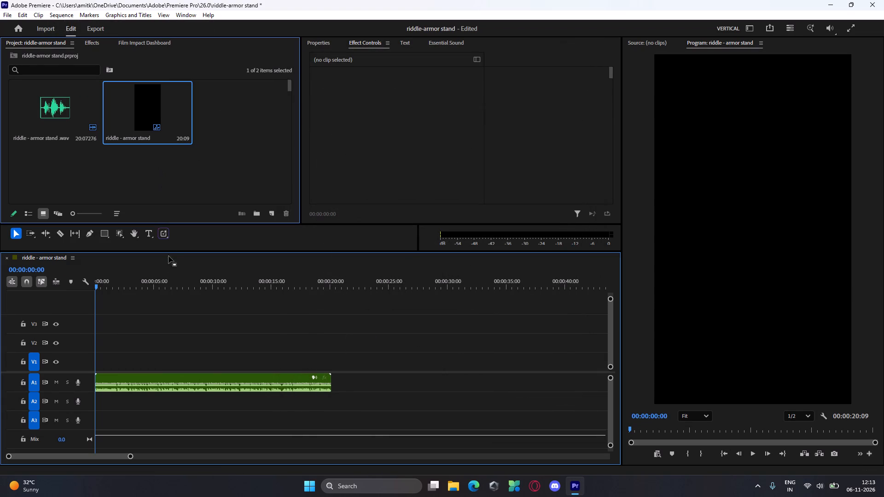
pyautogui.press('space')
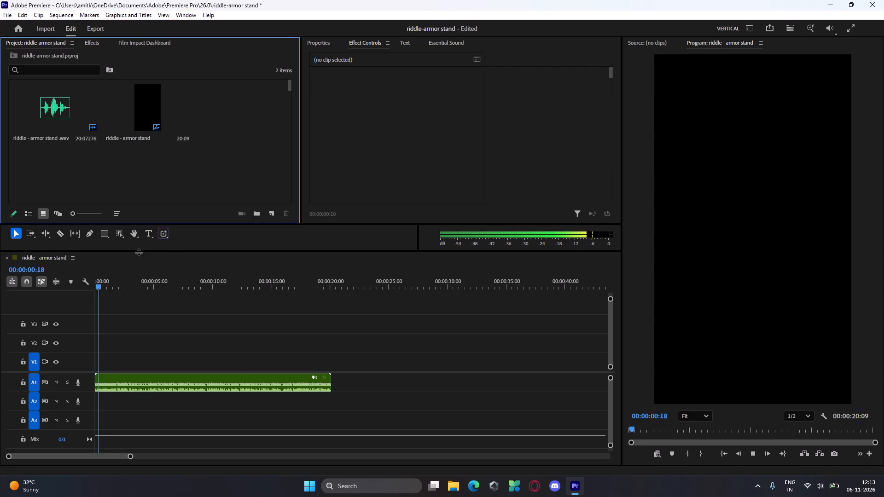
pyautogui.press('space')
pyautogui.moveTo(103, 284); pyautogui.dragTo(58, 283)
# Import the intro zoom in video from the replay mod folder in Videos.
pyautogui.doubleClick(201, 170)
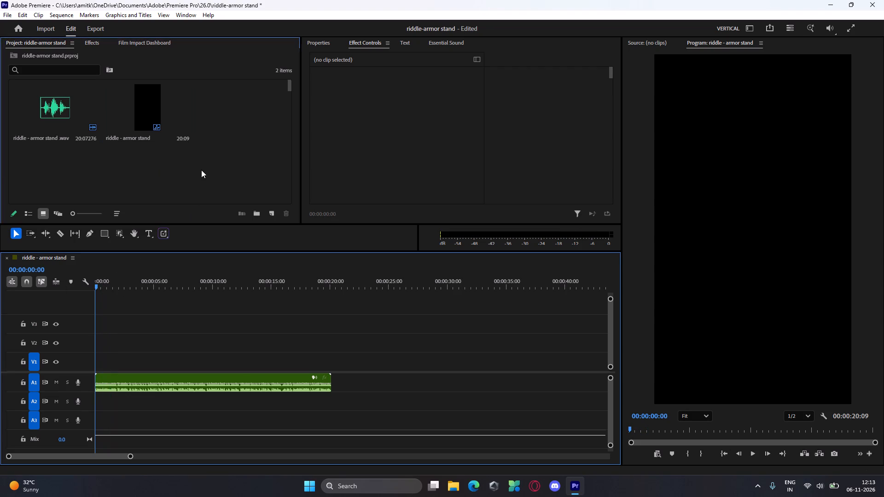
pyautogui.scroll(2, 21, 110)
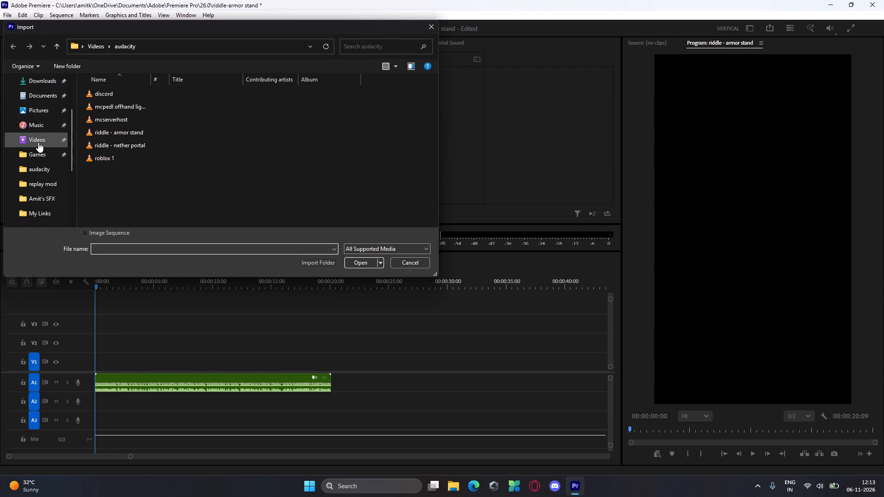
pyautogui.click(38, 142)
pyautogui.doubleClick(114, 165)
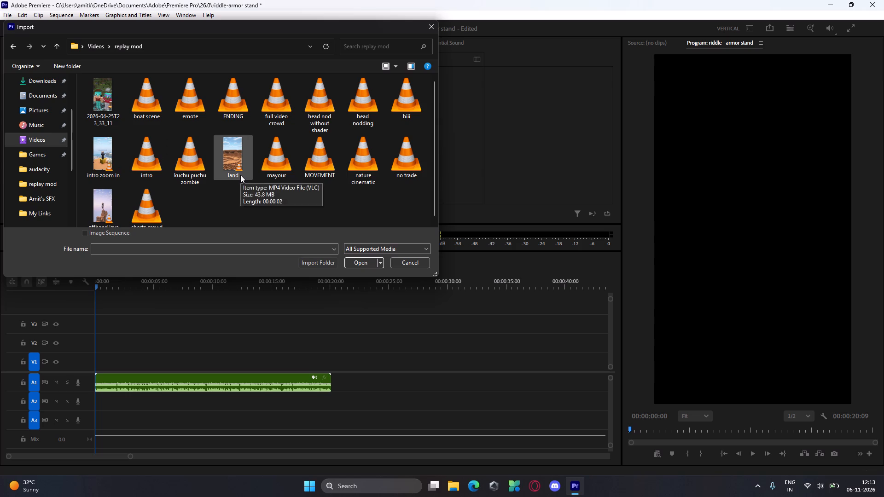
pyautogui.click(109, 161)
pyautogui.click(361, 262)
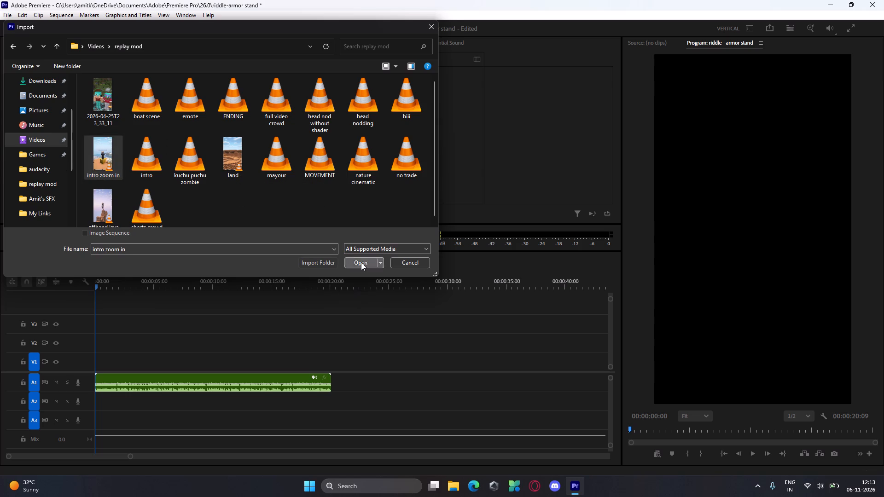
pyautogui.click(202, 149)
# Import the mayour video from the replay mod folder.
pyautogui.doubleClick(207, 160)
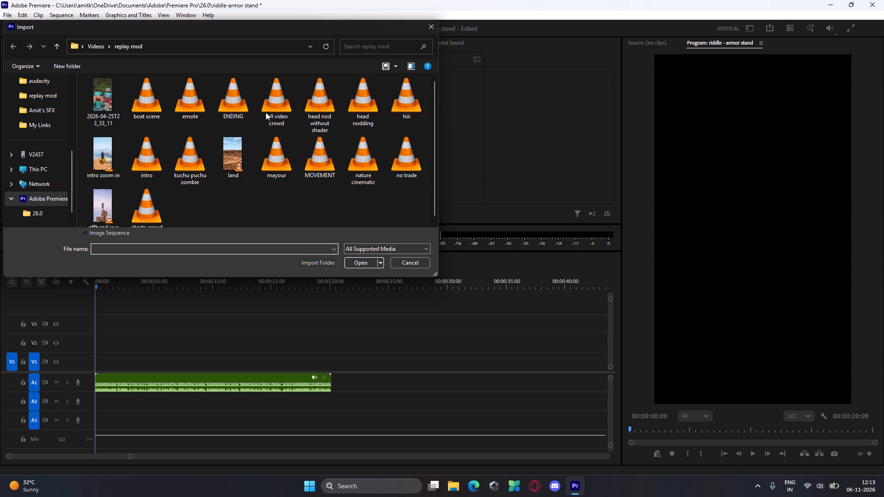
pyautogui.doubleClick(277, 176)
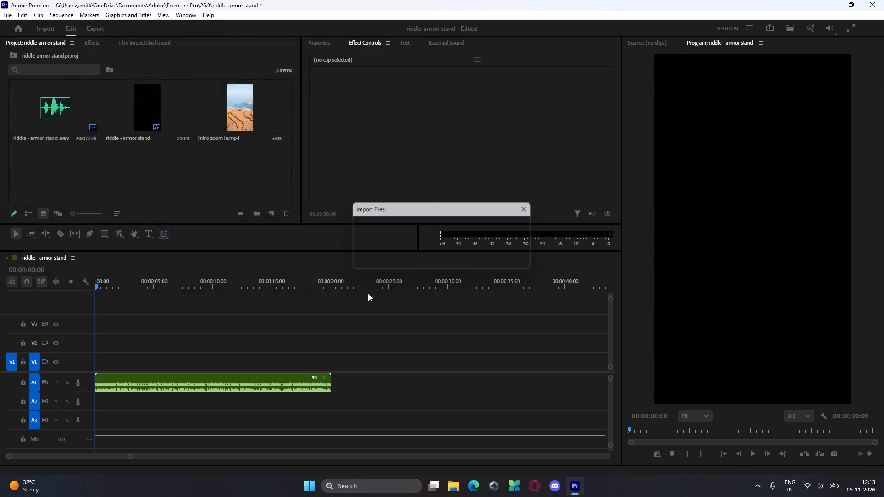
pyautogui.click(233, 170)
# Place the mayour video at the very start of the sequence on track V2.
pyautogui.moveTo(249, 117); pyautogui.dragTo(110, 355)
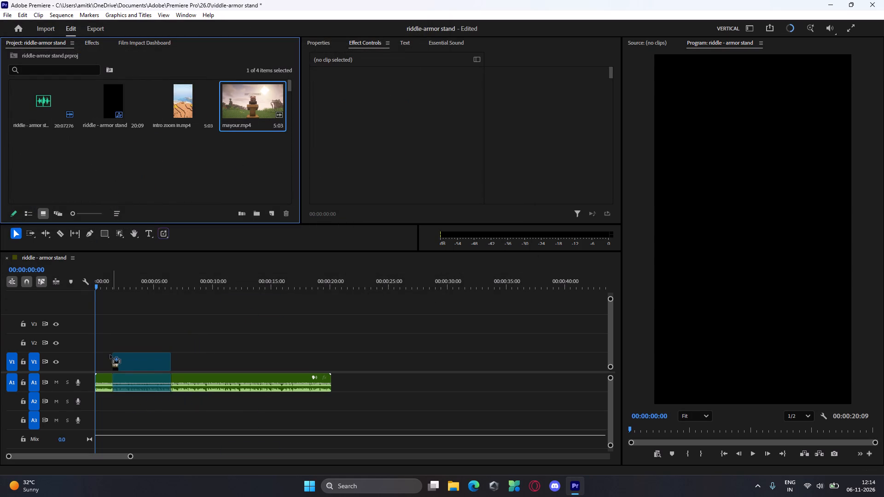
pyautogui.moveTo(110, 355); pyautogui.dragTo(95, 341)
# Unlink the mayour clip's audio from its video and remove that audio from track A2.
pyautogui.click(123, 396)
pyautogui.rightClick(122, 396)
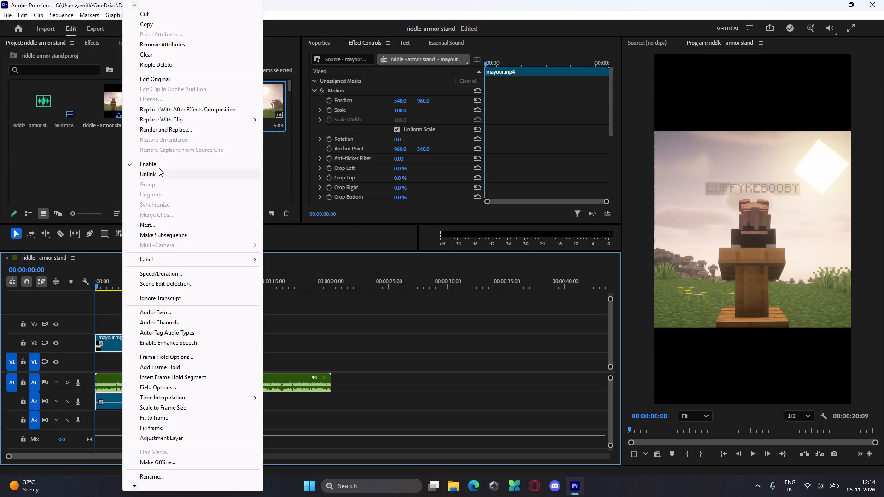
pyautogui.click(151, 178)
pyautogui.click(252, 302)
pyautogui.click(128, 406)
pyautogui.rightClick(127, 405)
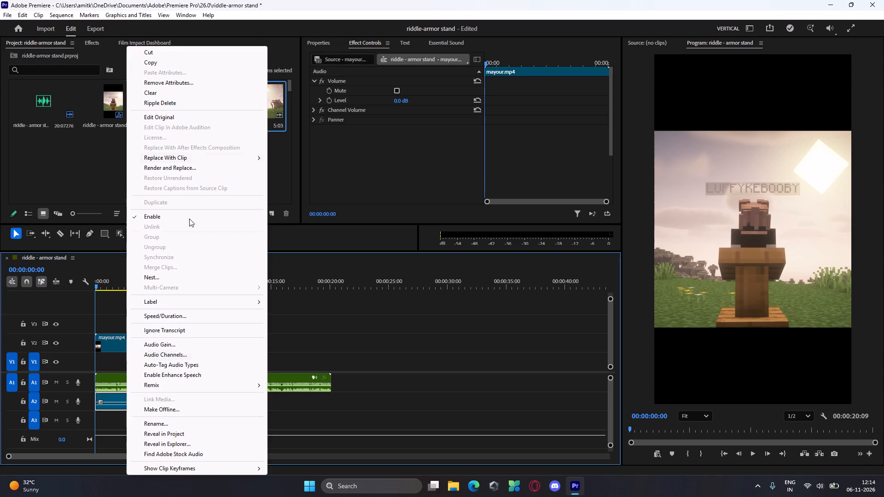
pyautogui.click(158, 91)
# Move the mayour clip down to track V1, keeping it at the start of the sequence.
pyautogui.moveTo(119, 344); pyautogui.dragTo(113, 365)
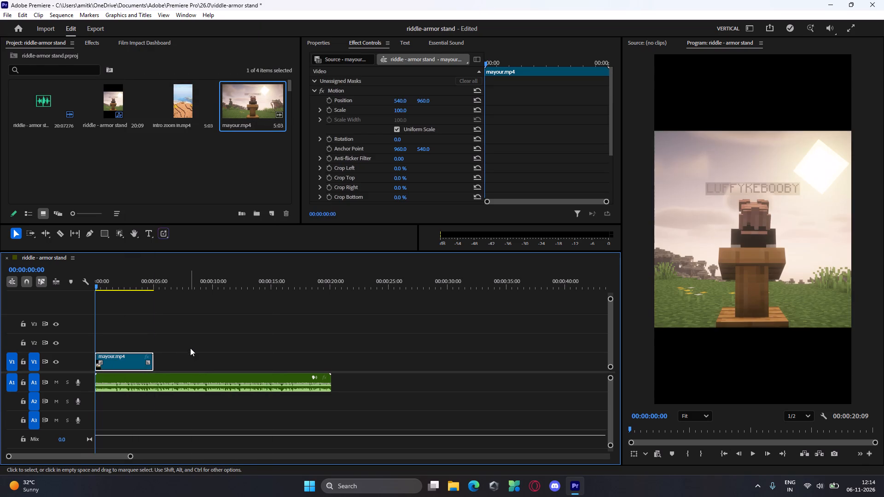
# Set the mayour clip's scale to 182 so it fills the vertical frame.
pyautogui.press('space')
pyautogui.press('space')
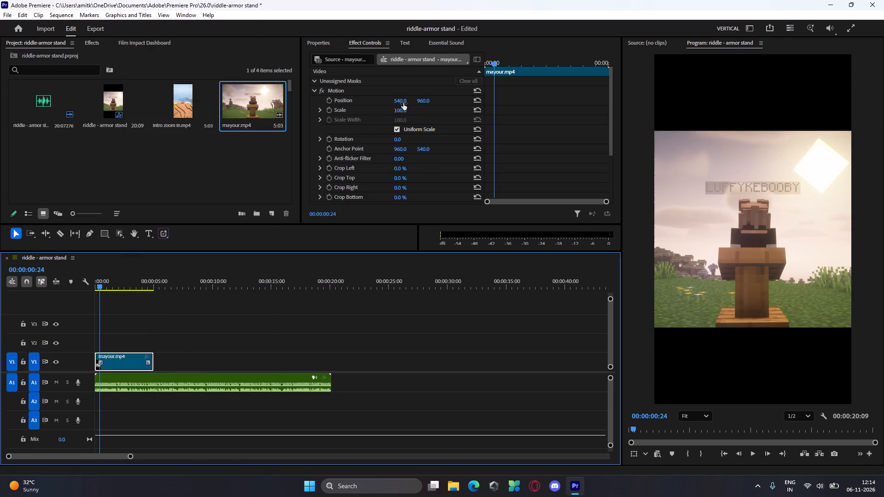
pyautogui.moveTo(403, 111); pyautogui.dragTo(450, 134)
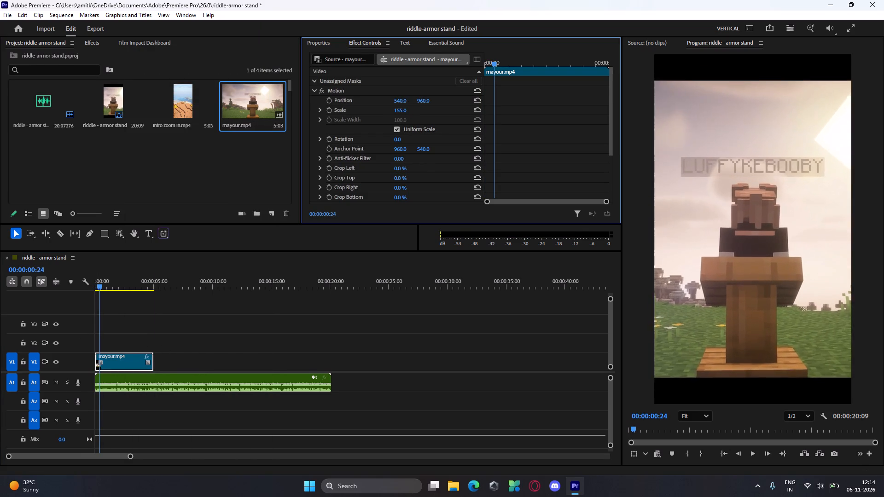
pyautogui.moveTo(450, 134); pyautogui.dragTo(465, 139)
# Replay the mayour clip from the start against the recorded audio, pausing around three seconds to find its cut point.
pyautogui.moveTo(103, 286); pyautogui.dragTo(95, 287)
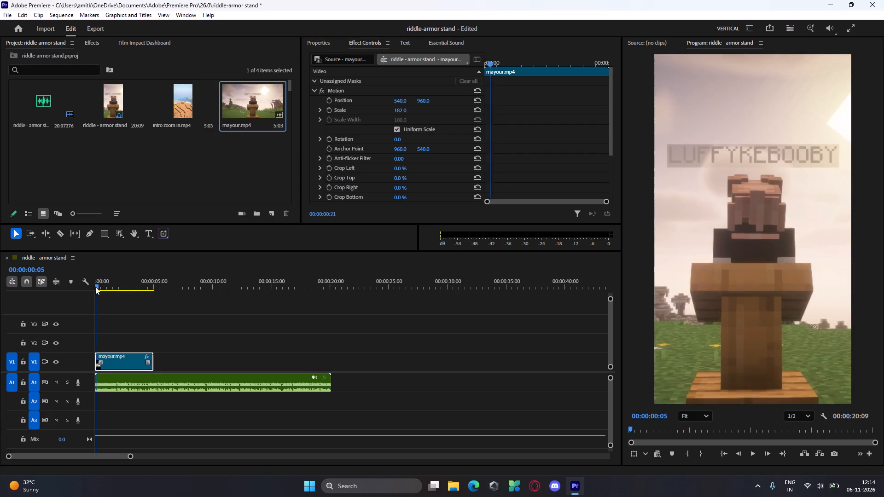
pyautogui.moveTo(95, 287); pyautogui.dragTo(53, 283)
pyautogui.press('space')
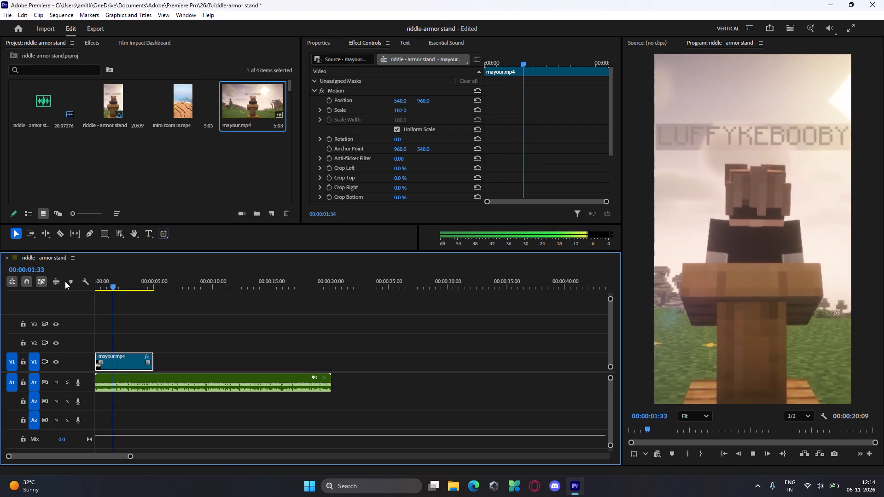
pyautogui.press('space')
pyautogui.press('space')
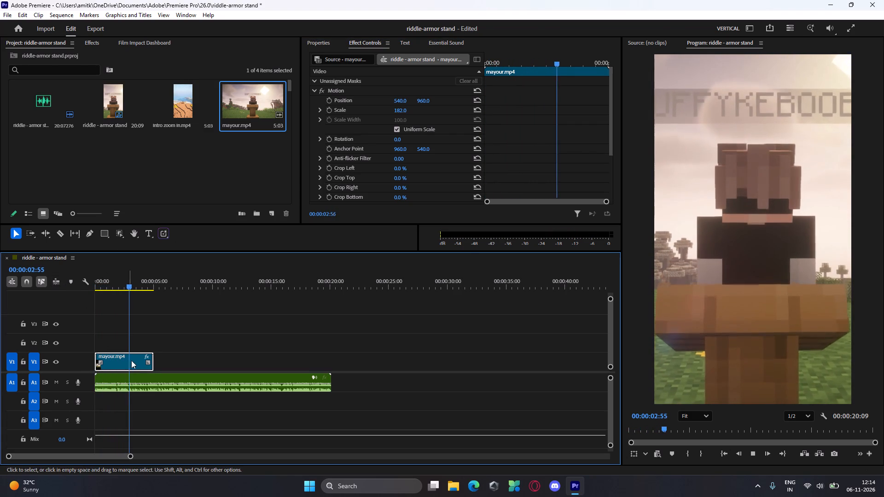
pyautogui.keyDown('alt'); pyautogui.scroll(12, 134, 381); pyautogui.keyUp('alt')
pyautogui.press('space')
pyautogui.moveTo(135, 289); pyautogui.dragTo(69, 287)
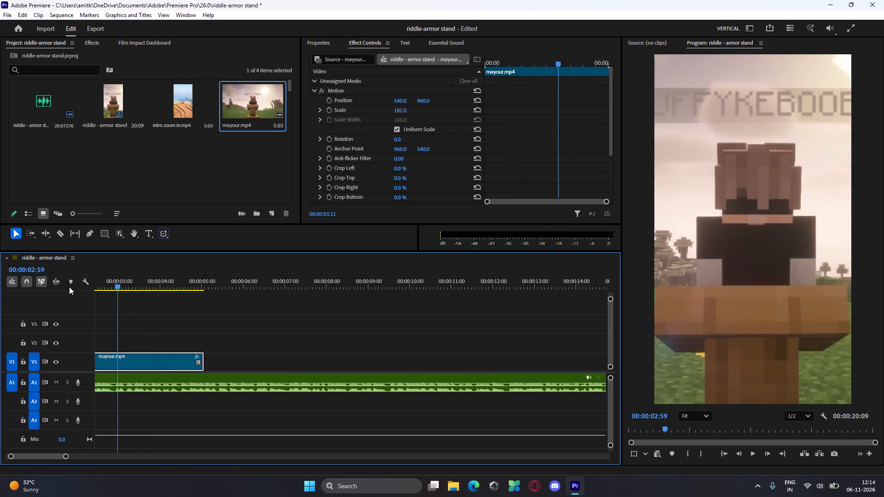
pyautogui.moveTo(69, 287); pyautogui.dragTo(0, 285)
pyautogui.press('space')
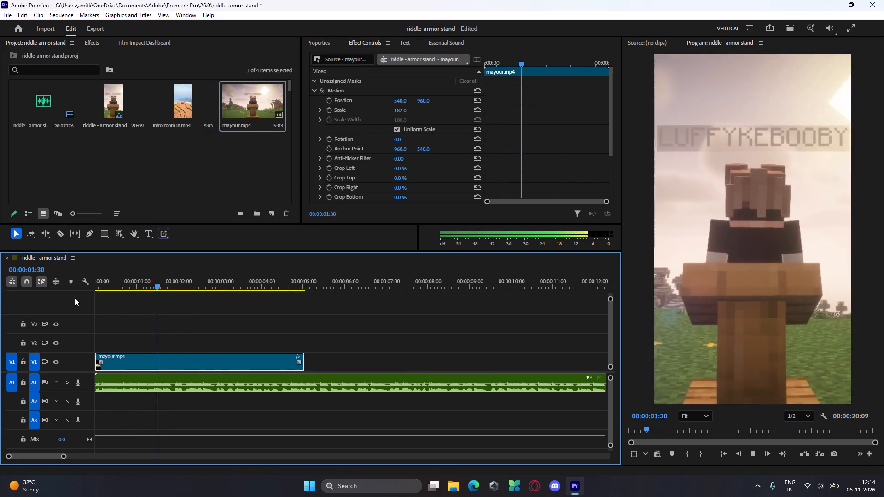
pyautogui.press('space')
pyautogui.press('space')
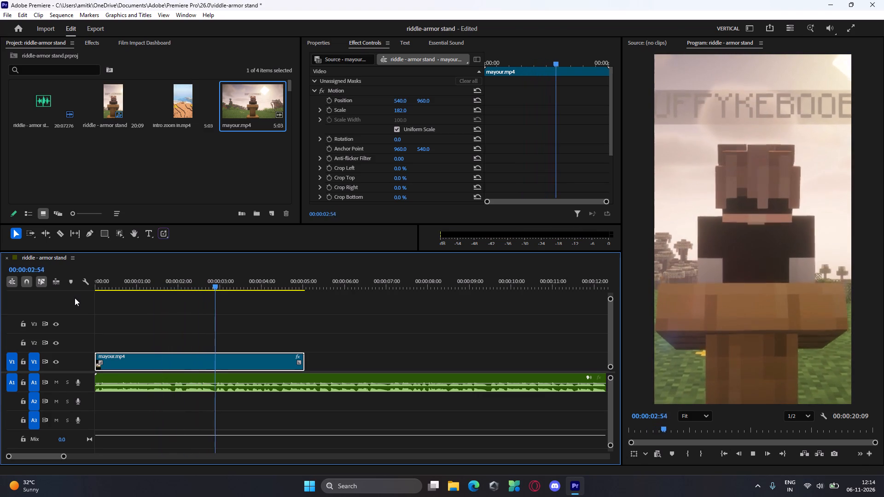
pyautogui.press('space')
pyautogui.moveTo(100, 284); pyautogui.dragTo(3, 286)
pyautogui.press('space')
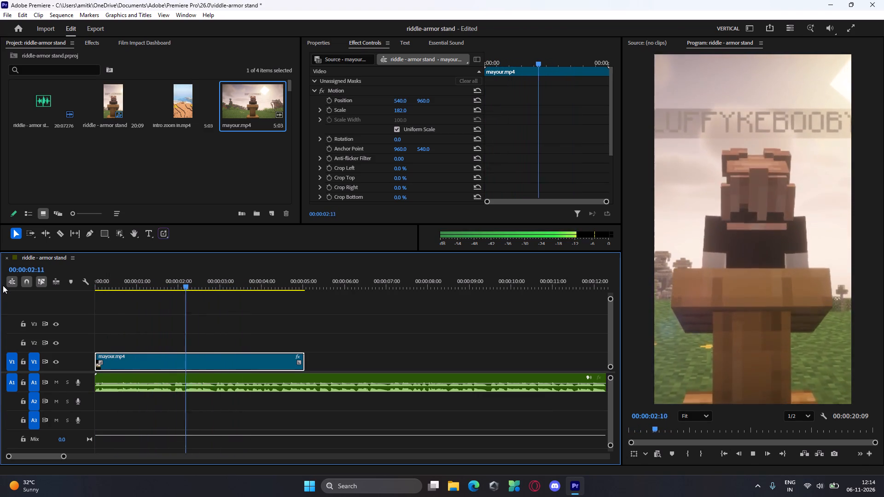
pyautogui.press('space')
pyautogui.press('space')
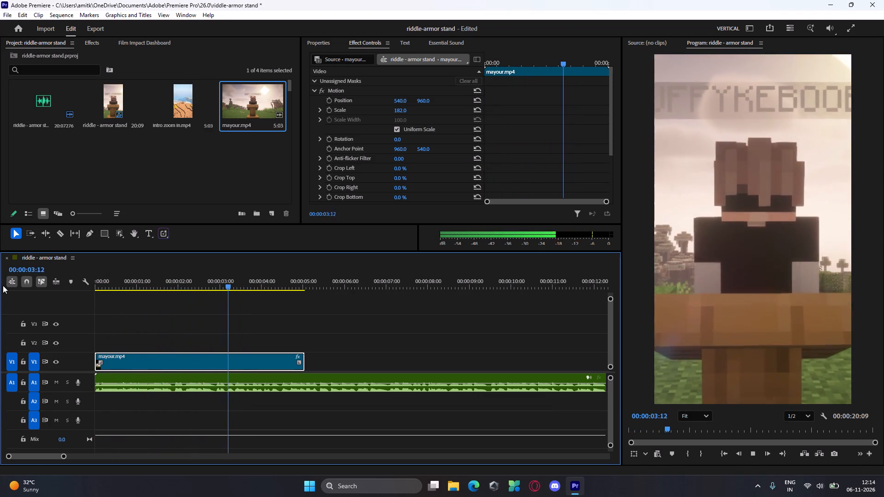
pyautogui.press('space')
# Split the mayour clip at 00:00:02:53 and delete the part after the cut.
pyautogui.moveTo(189, 278); pyautogui.dragTo(212, 295)
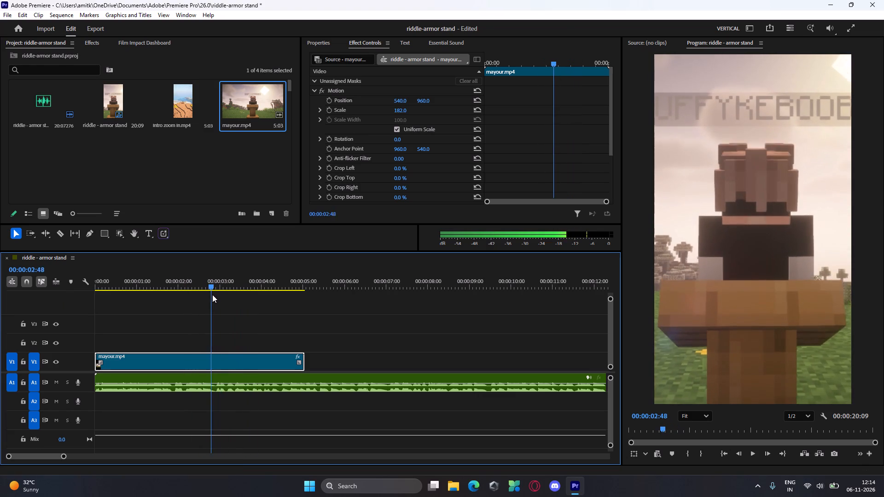
pyautogui.moveTo(212, 295); pyautogui.dragTo(216, 296)
pyautogui.moveTo(217, 287); pyautogui.dragTo(234, 294)
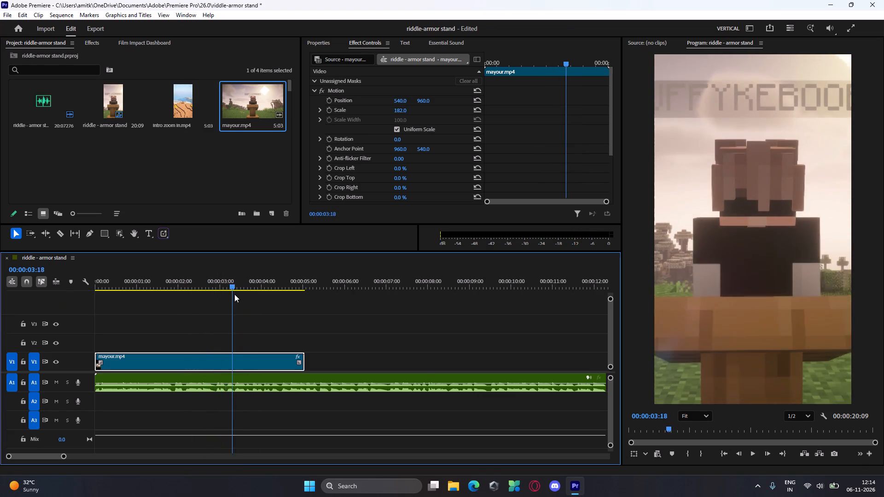
pyautogui.moveTo(234, 294); pyautogui.dragTo(217, 296)
pyautogui.press('c')
pyautogui.click(214, 362)
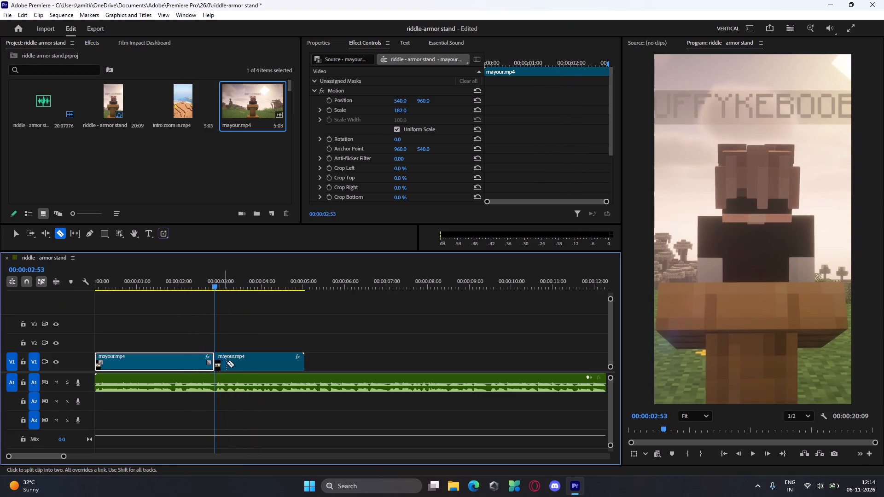
pyautogui.press('v')
pyautogui.click(234, 364)
pyautogui.rightClick(234, 364)
pyautogui.click(269, 58)
# Import the head nodding video from the replay mod folder.
pyautogui.doubleClick(225, 157)
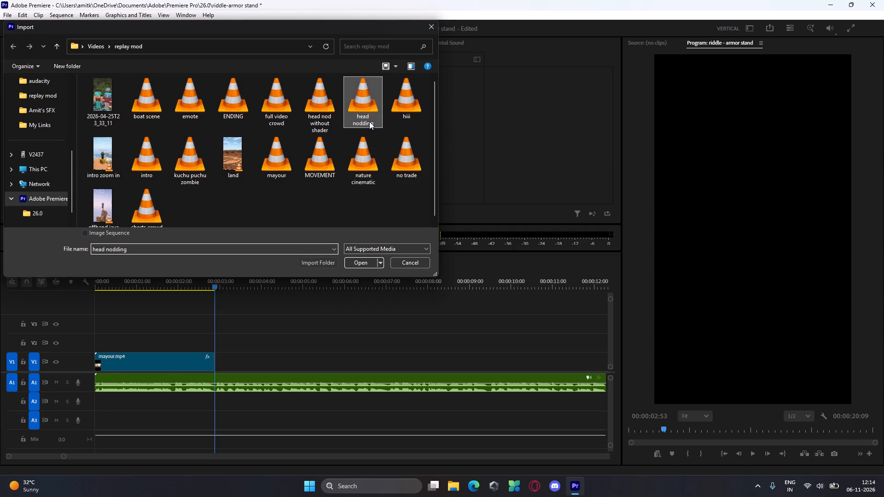
pyautogui.click(369, 121)
pyautogui.click(361, 262)
pyautogui.click(138, 160)
# Place the head nodding clip on track V1 directly after the mayour clip.
pyautogui.moveTo(49, 165); pyautogui.dragTo(70, 180)
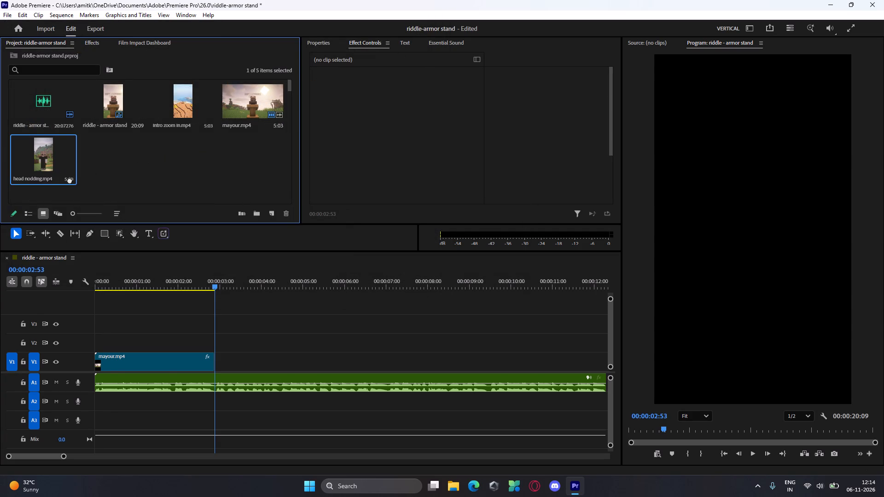
pyautogui.moveTo(70, 180); pyautogui.dragTo(215, 365)
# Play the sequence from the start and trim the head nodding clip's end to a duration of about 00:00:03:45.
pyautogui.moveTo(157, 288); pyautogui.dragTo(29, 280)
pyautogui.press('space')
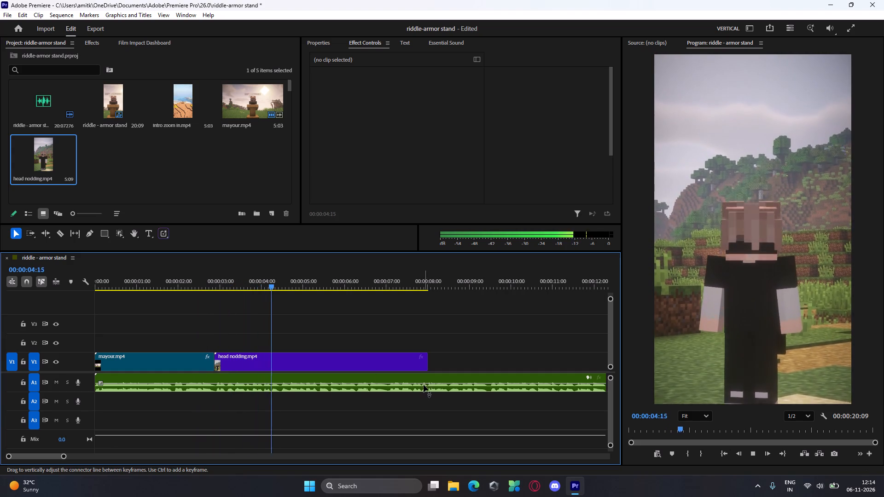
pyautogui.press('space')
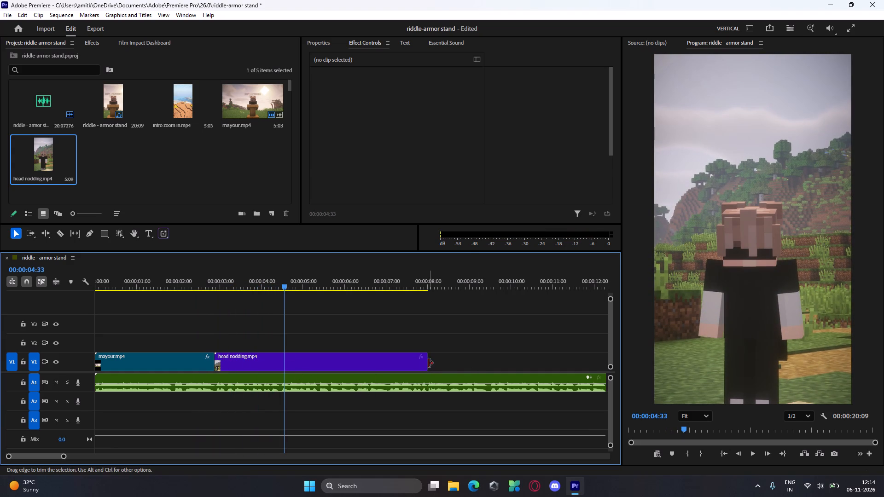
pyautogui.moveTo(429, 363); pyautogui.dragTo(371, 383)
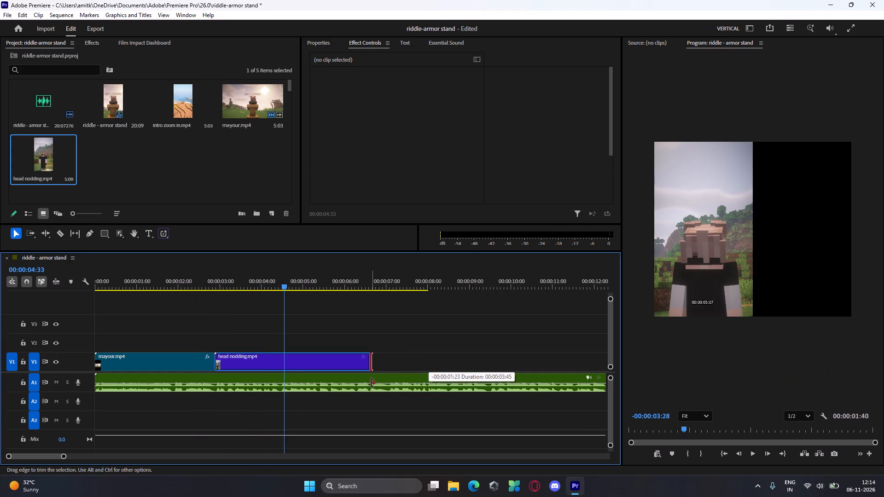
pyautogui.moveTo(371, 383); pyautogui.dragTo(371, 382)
# Split the head nodding clip just before the playhead at 00:00:04:33 and delete the part after the cut.
pyautogui.press('c')
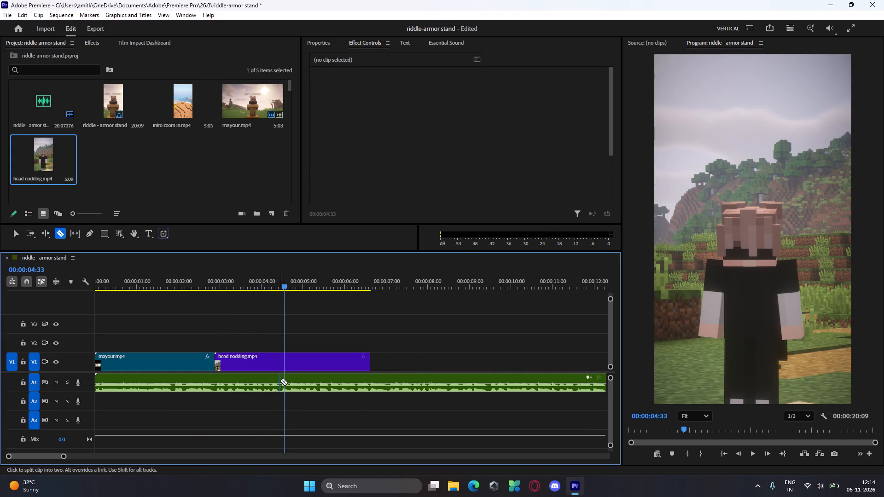
pyautogui.click(280, 368)
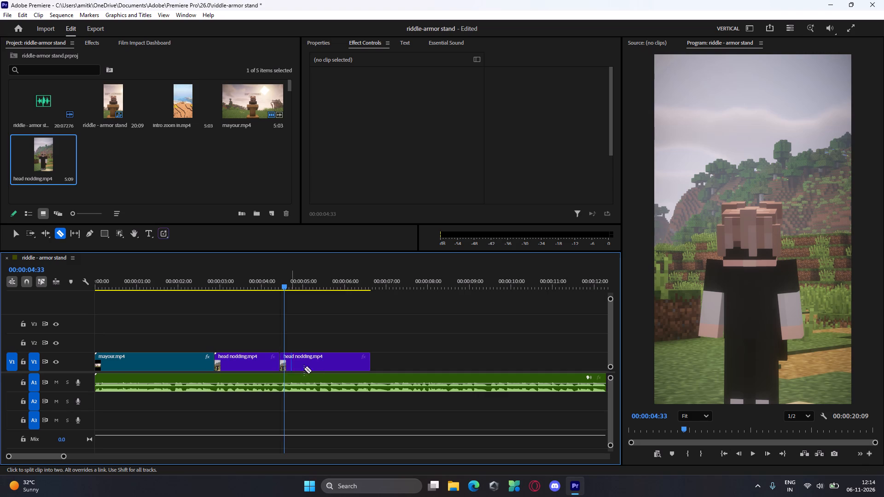
pyautogui.press('b')
pyautogui.click(316, 369)
pyautogui.rightClick(316, 369)
pyautogui.click(366, 58)
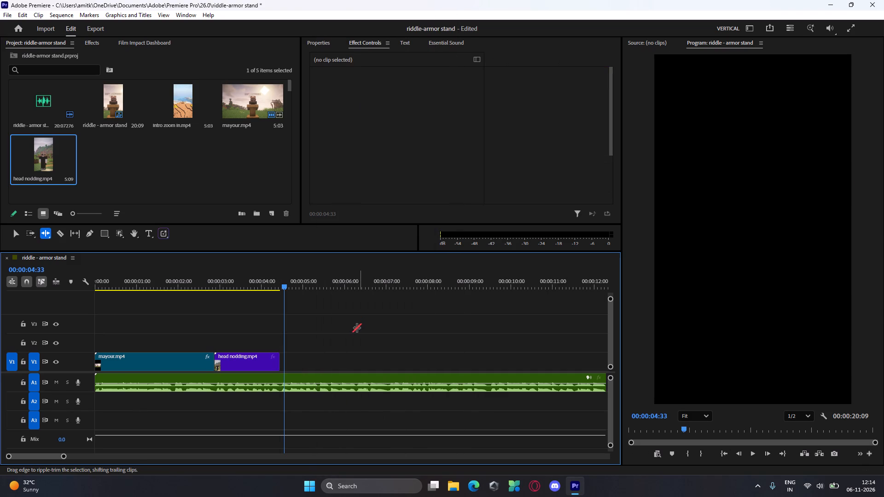
pyautogui.write('bv')
# Play the sequence from the start and listen to the audio past the head nodding clip to plan the following footage.
pyautogui.moveTo(257, 282); pyautogui.dragTo(0, 303)
pyautogui.press('space')
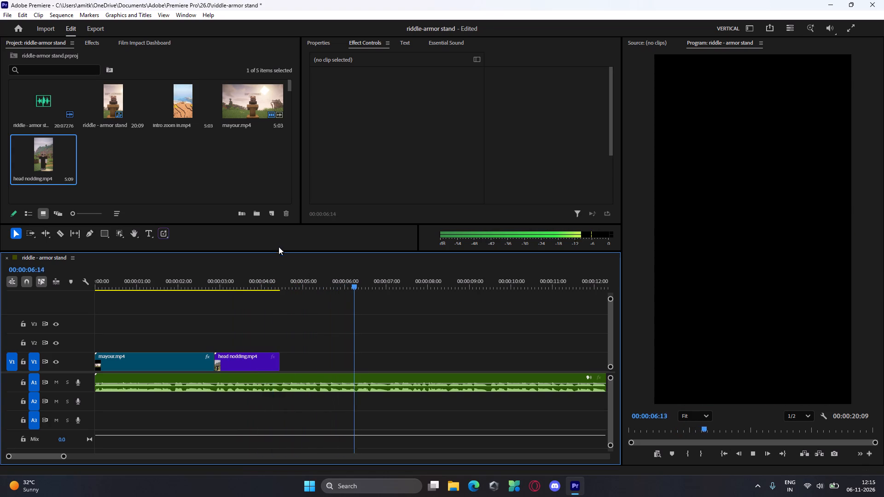
pyautogui.press('space')
pyautogui.press('space')
pyautogui.press('space')
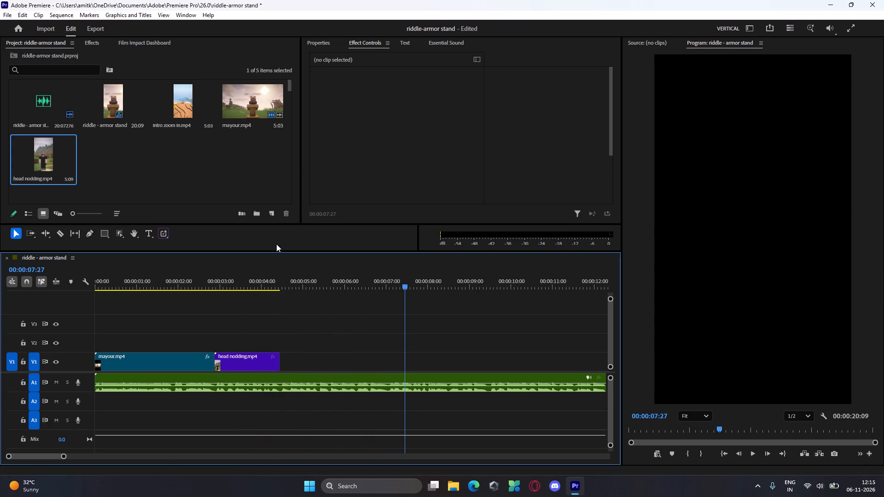
pyautogui.press('space')
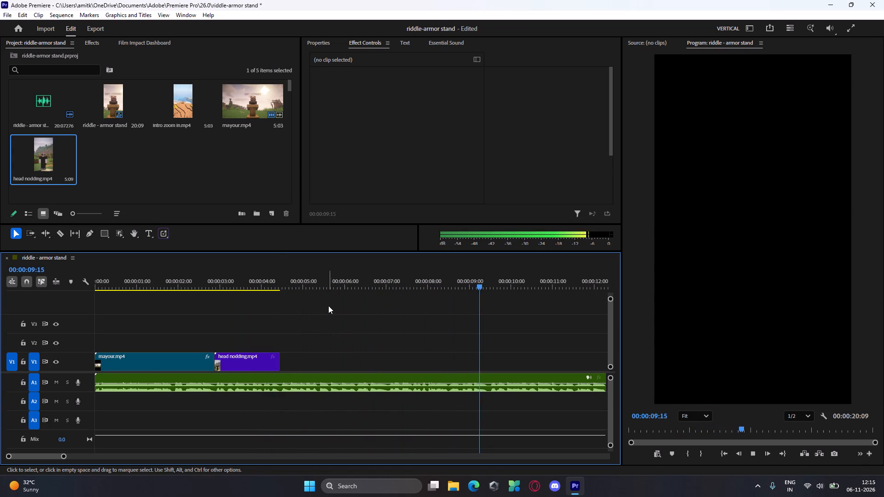
pyautogui.press('space')
pyautogui.click(272, 289)
pyautogui.press('space')
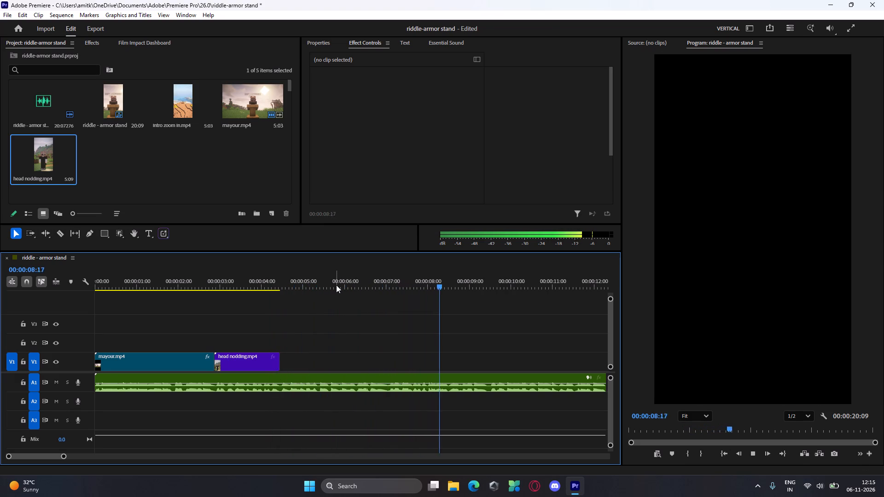
pyautogui.press('space')
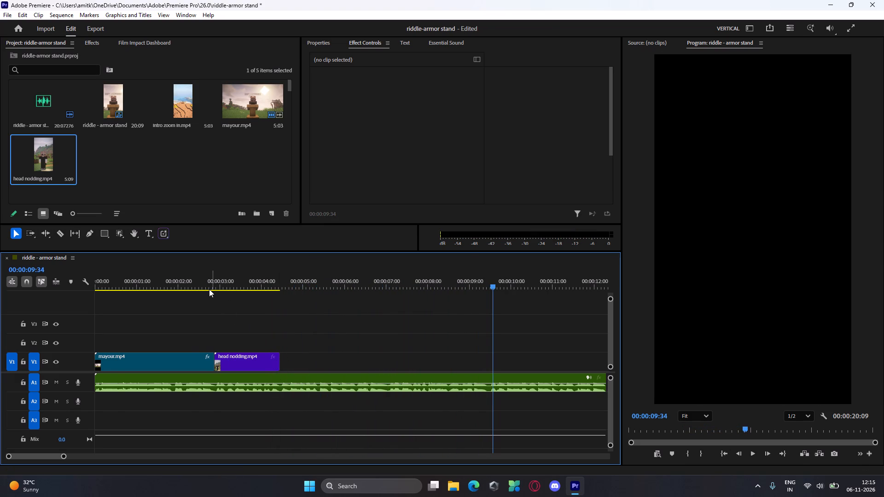
pyautogui.moveTo(209, 289); pyautogui.dragTo(53, 284)
pyautogui.press('space')
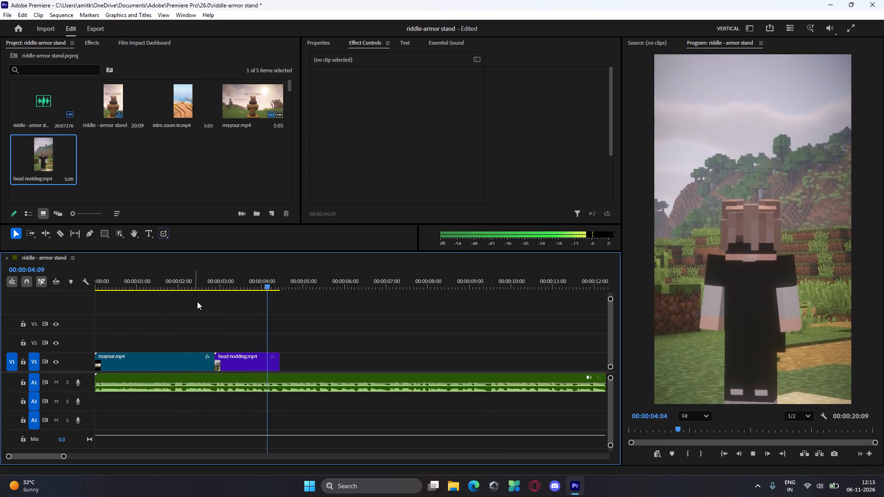
pyautogui.press('space')
# Import the intro video from the replay mod folder.
pyautogui.doubleClick(225, 165)
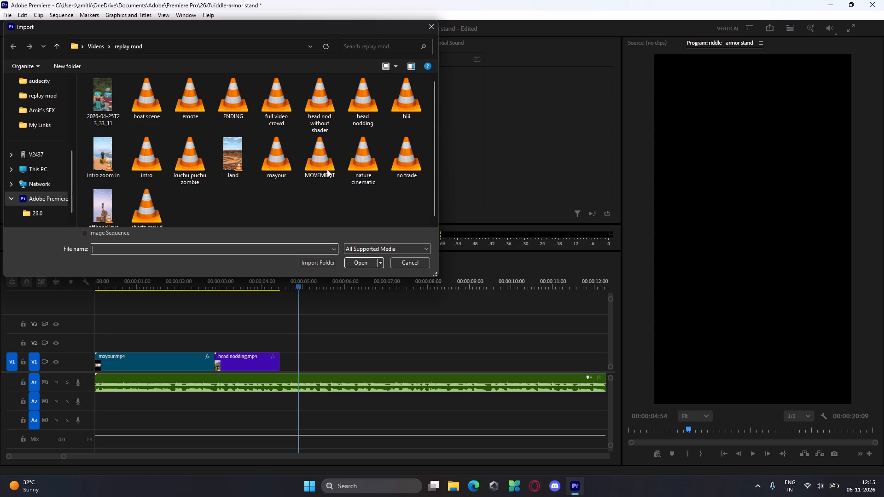
pyautogui.scroll(-3, 264, 176)
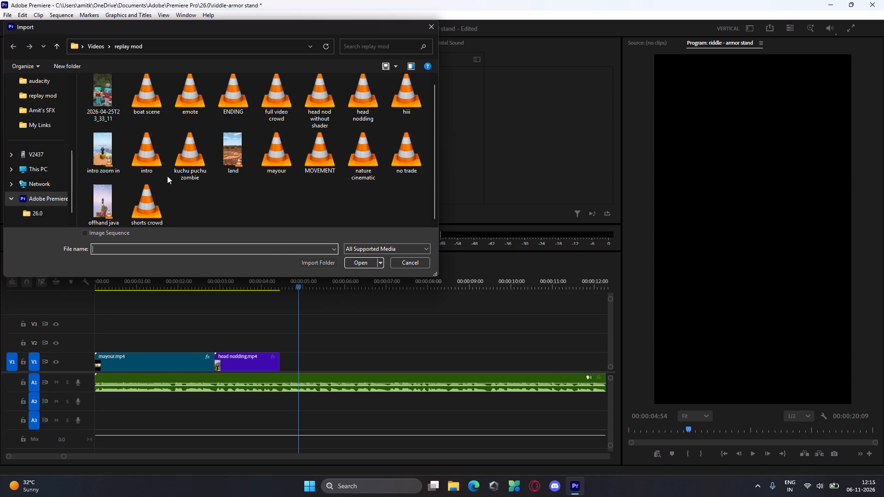
pyautogui.click(153, 160)
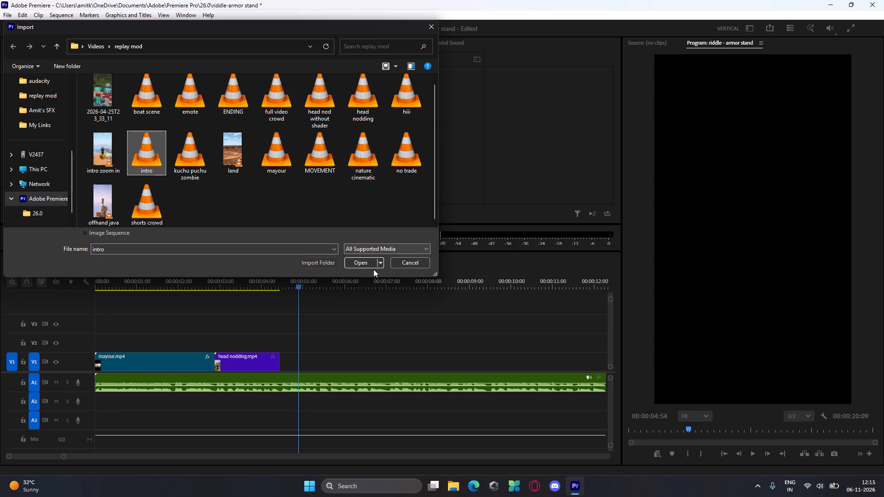
pyautogui.click(369, 269)
pyautogui.click(368, 265)
pyautogui.click(185, 173)
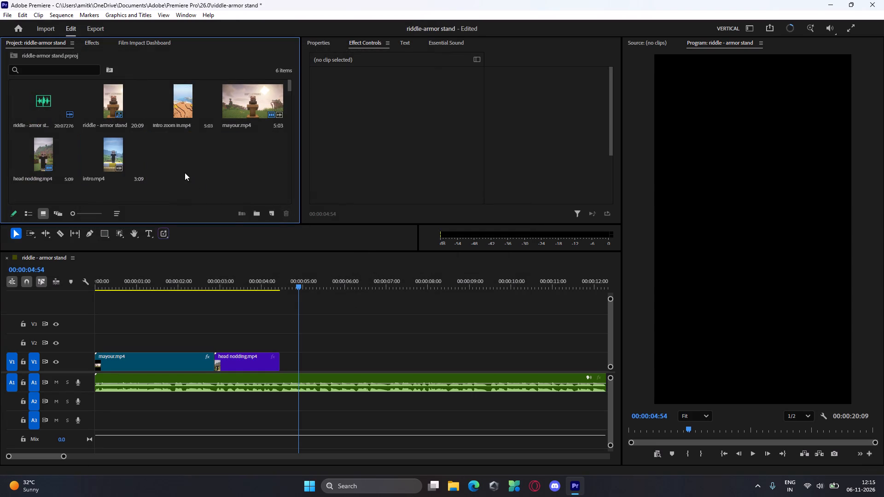
# Place the intro clip on V3 at 00:00:04:54, unlink its audio and delete that audio from A3.
pyautogui.moveTo(113, 153); pyautogui.dragTo(287, 354)
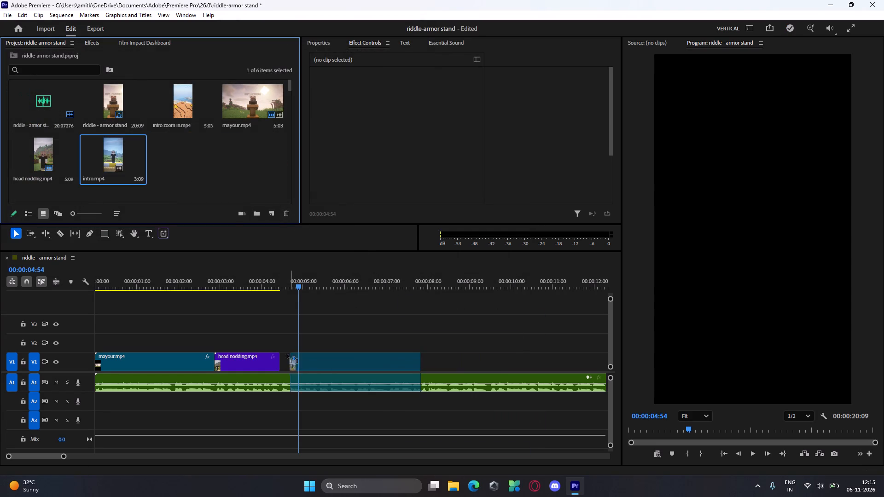
pyautogui.moveTo(287, 354); pyautogui.dragTo(301, 329)
pyautogui.click(324, 326)
pyautogui.rightClick(329, 327)
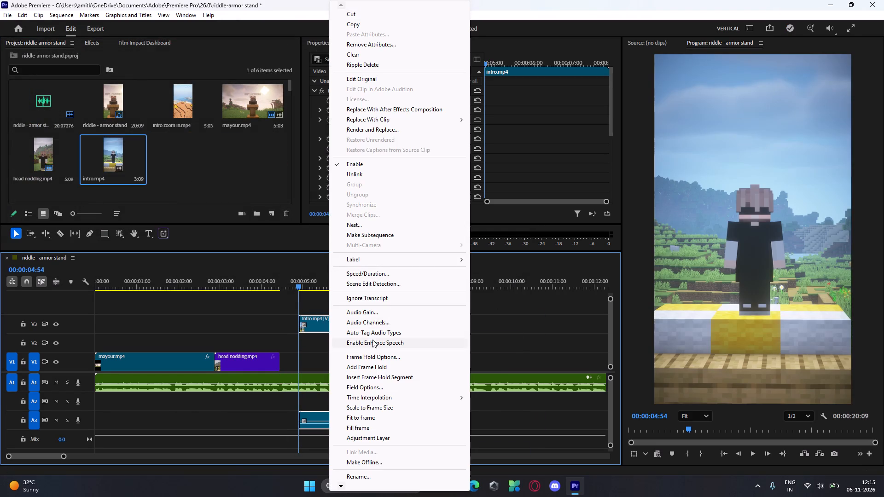
pyautogui.click(354, 173)
pyautogui.click(358, 422)
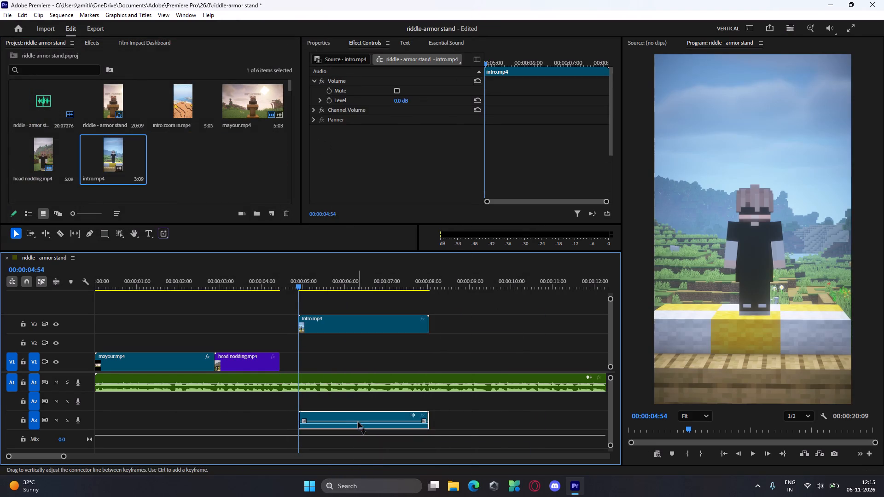
pyautogui.rightClick(357, 422)
pyautogui.click(392, 90)
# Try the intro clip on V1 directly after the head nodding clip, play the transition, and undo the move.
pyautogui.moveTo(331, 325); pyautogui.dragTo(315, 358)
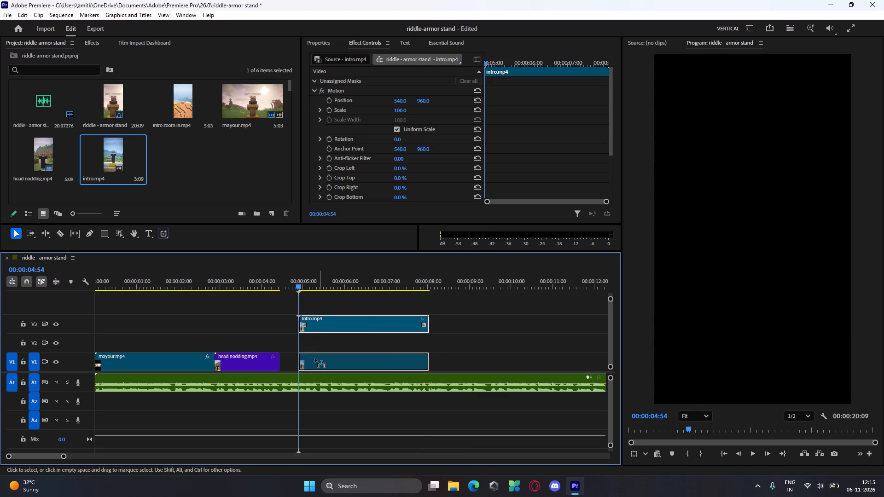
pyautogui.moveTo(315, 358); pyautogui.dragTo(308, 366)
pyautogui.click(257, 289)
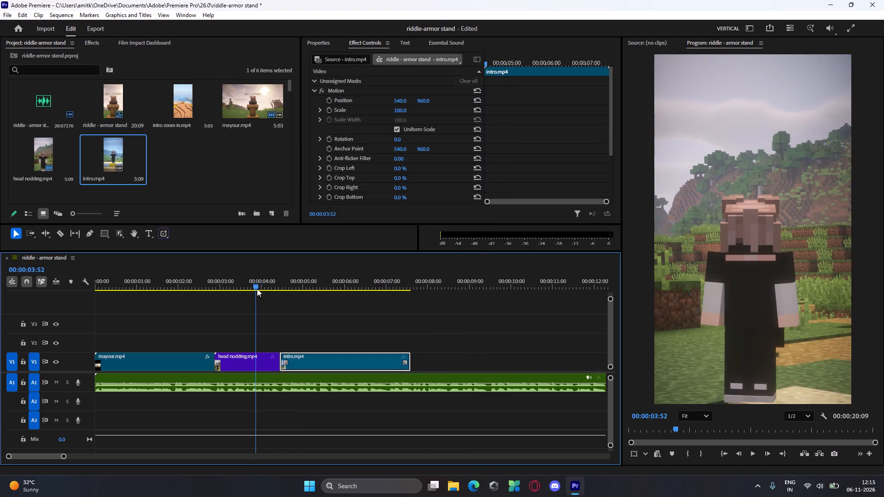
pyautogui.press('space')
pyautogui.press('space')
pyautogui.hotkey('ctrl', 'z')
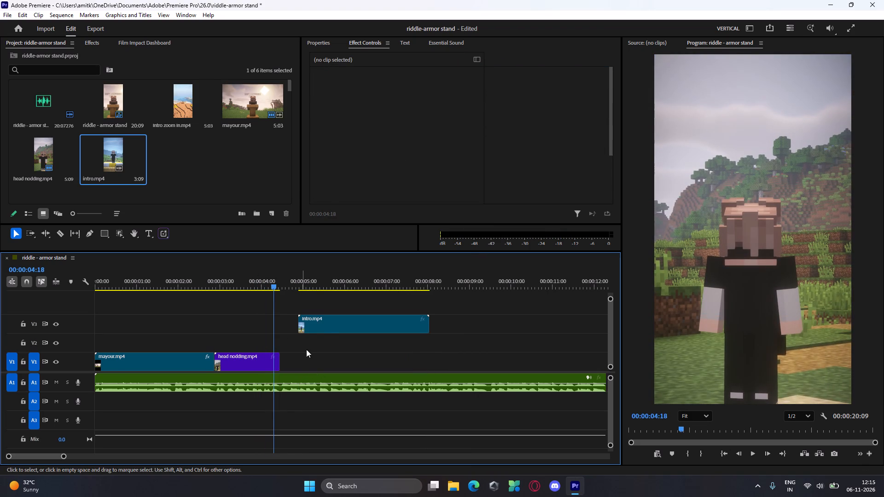
# Move the intro clip down to V1 and snap its start to the end of the head nodding clip.
pyautogui.moveTo(320, 331); pyautogui.dragTo(316, 360)
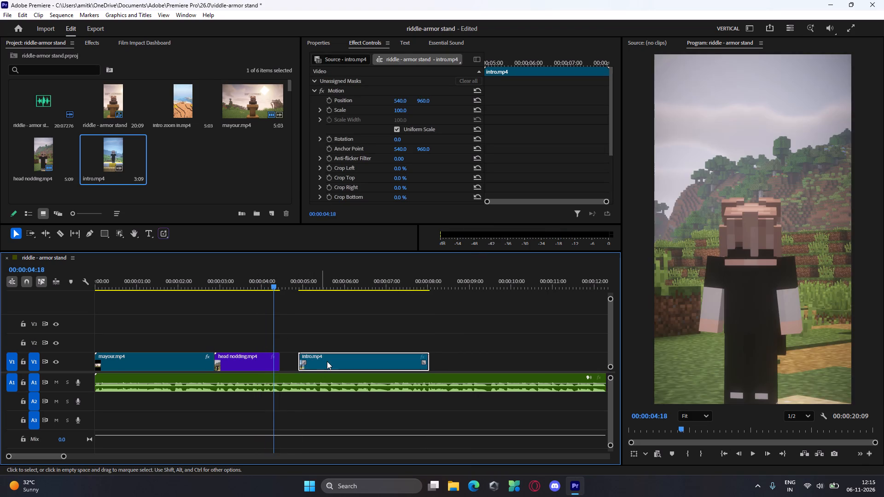
pyautogui.click(332, 360)
pyautogui.moveTo(332, 360); pyautogui.dragTo(304, 364)
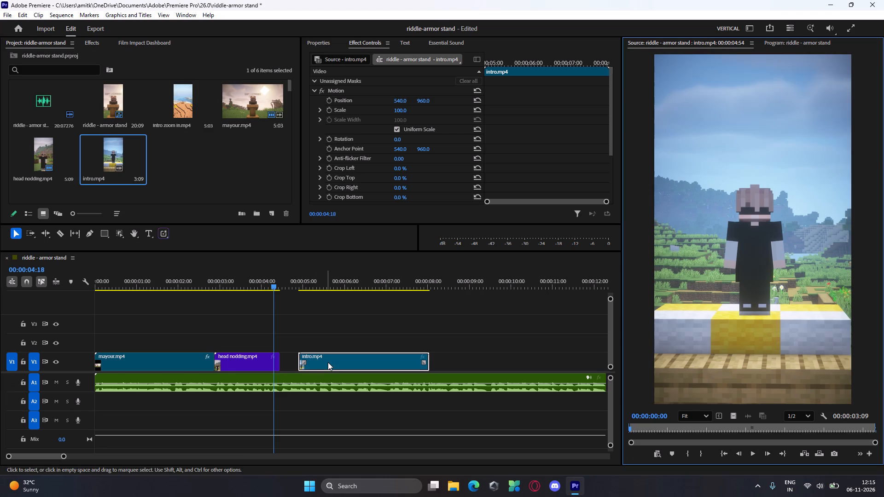
pyautogui.moveTo(328, 362); pyautogui.dragTo(290, 363)
pyautogui.moveTo(326, 358); pyautogui.dragTo(299, 360)
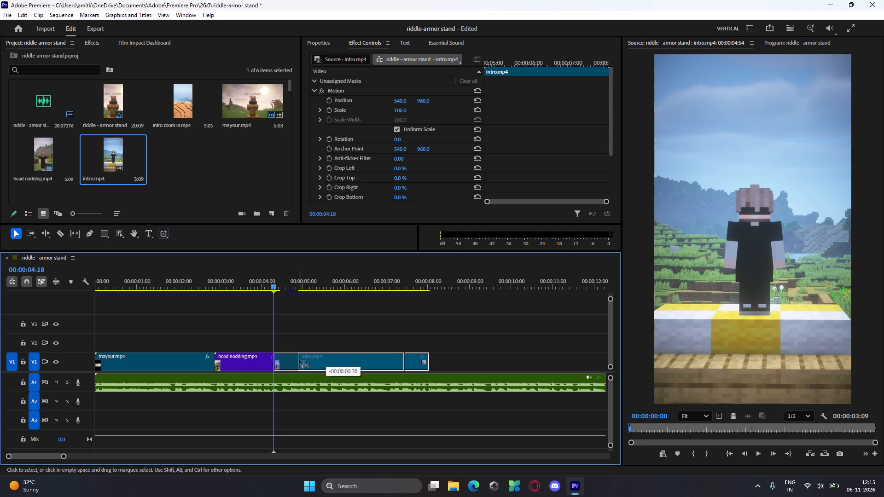
pyautogui.moveTo(299, 360); pyautogui.dragTo(308, 364)
pyautogui.click(318, 331)
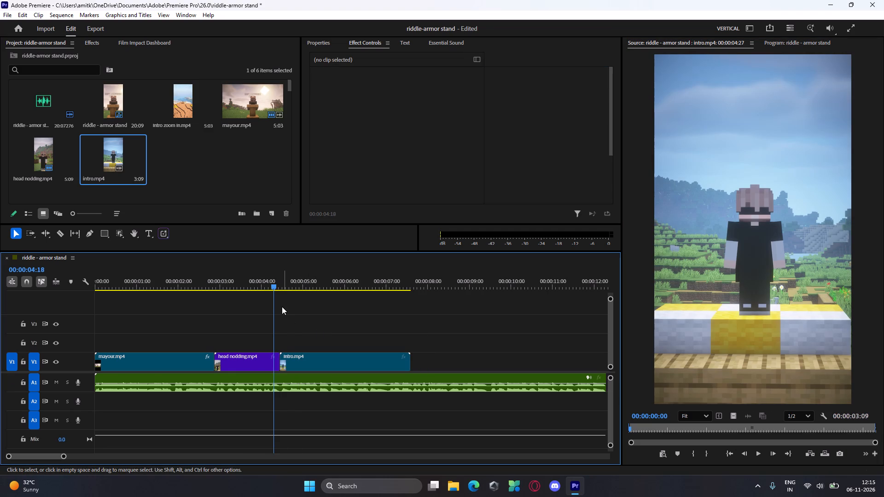
# Play through the intro clip, split it at about 00:00:07:00 to match the audio, and delete the part after the cut.
pyautogui.press('space')
pyautogui.press('space')
pyautogui.click(242, 280)
pyautogui.press('space')
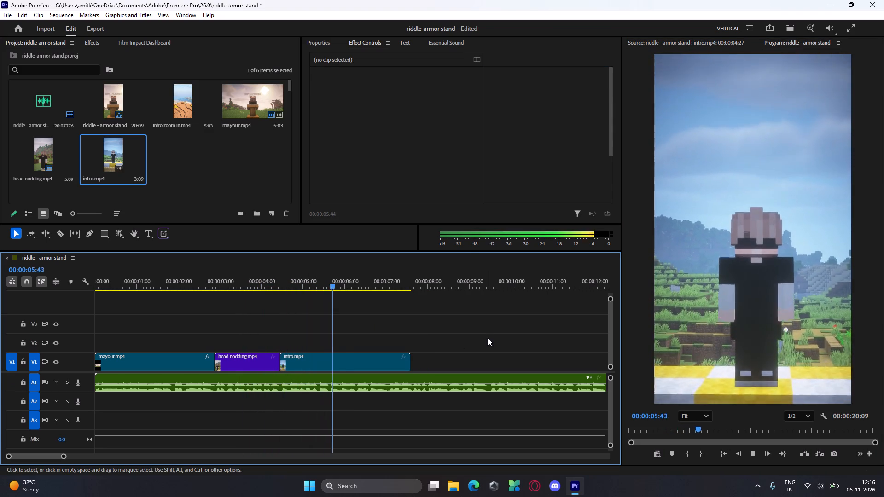
pyautogui.press('space')
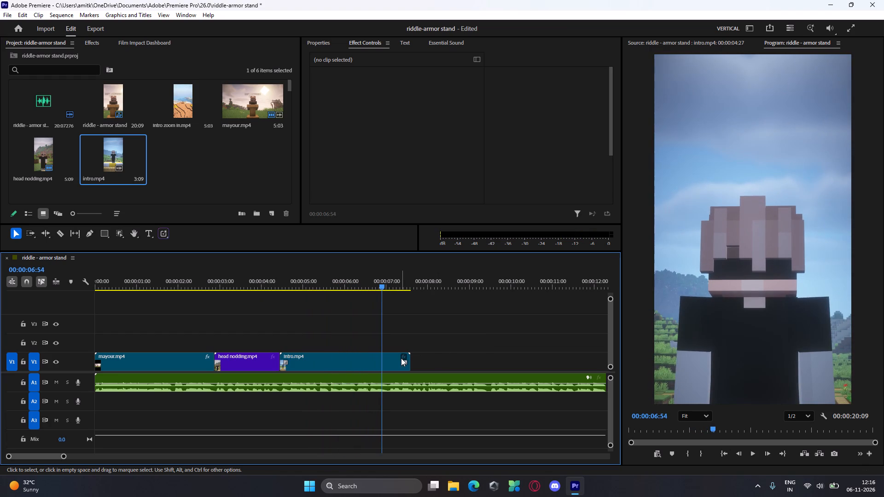
pyautogui.press('space')
pyautogui.press('space')
pyautogui.moveTo(409, 364); pyautogui.dragTo(387, 371)
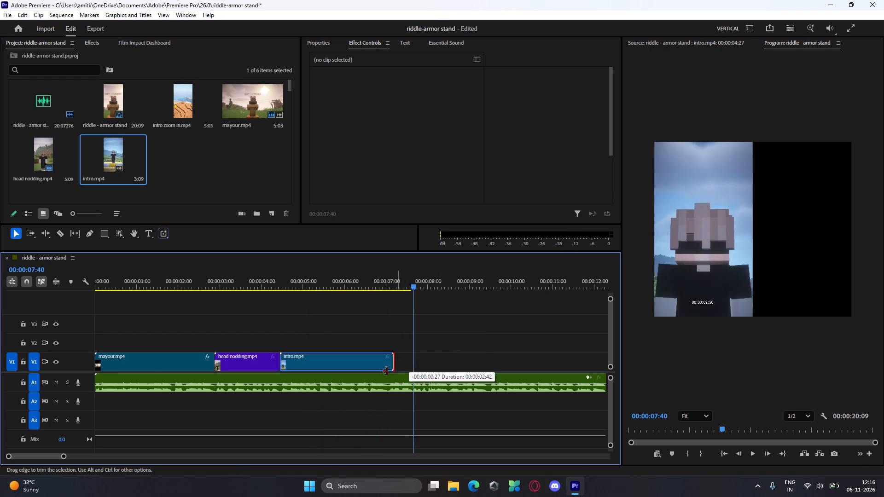
pyautogui.moveTo(387, 371); pyautogui.dragTo(425, 369)
pyautogui.press('c')
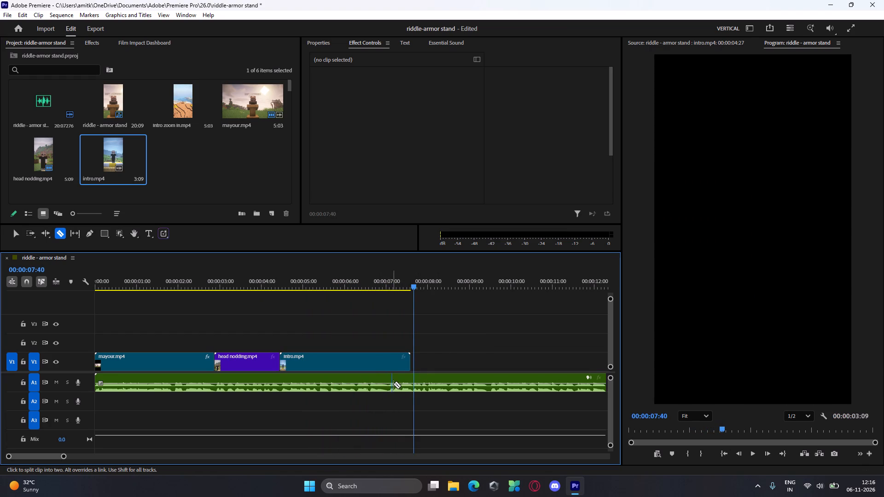
pyautogui.click(388, 366)
pyautogui.press('v')
pyautogui.click(401, 367)
pyautogui.rightClick(401, 367)
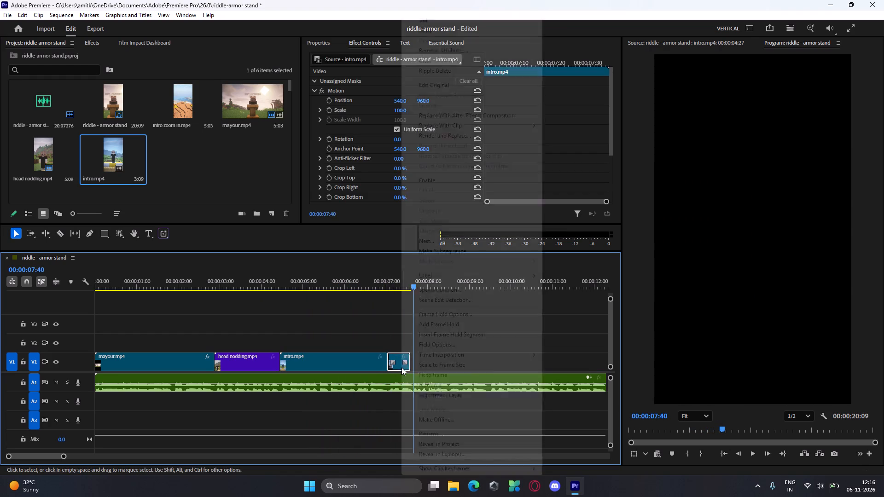
pyautogui.click(429, 62)
# Play the sequence from the start and listen past the intro clip to choose the following footage.
pyautogui.moveTo(132, 288); pyautogui.dragTo(0, 291)
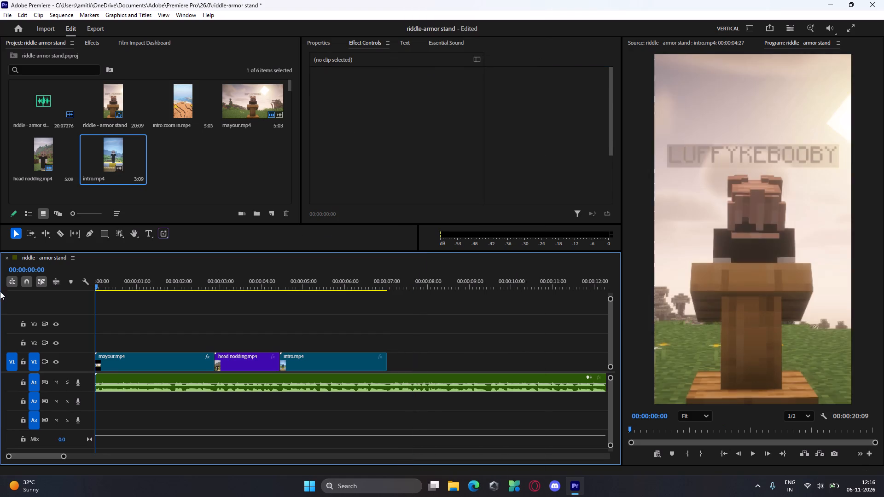
pyautogui.press('space')
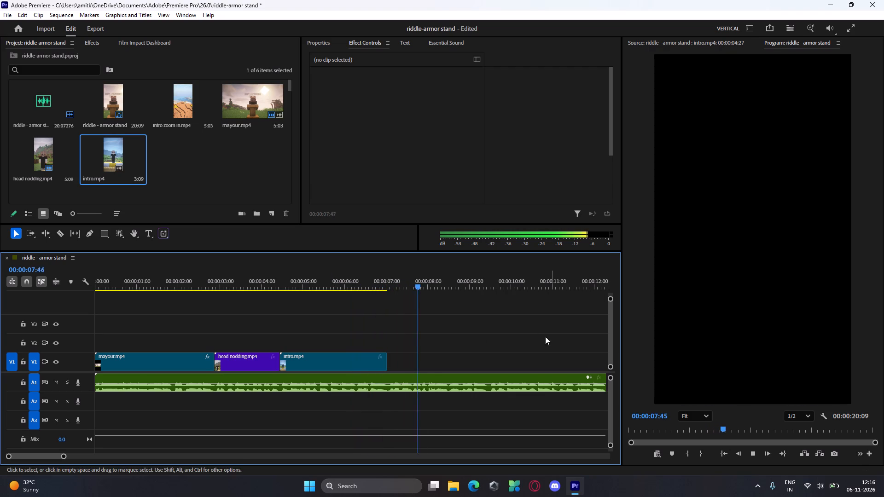
pyautogui.press('space')
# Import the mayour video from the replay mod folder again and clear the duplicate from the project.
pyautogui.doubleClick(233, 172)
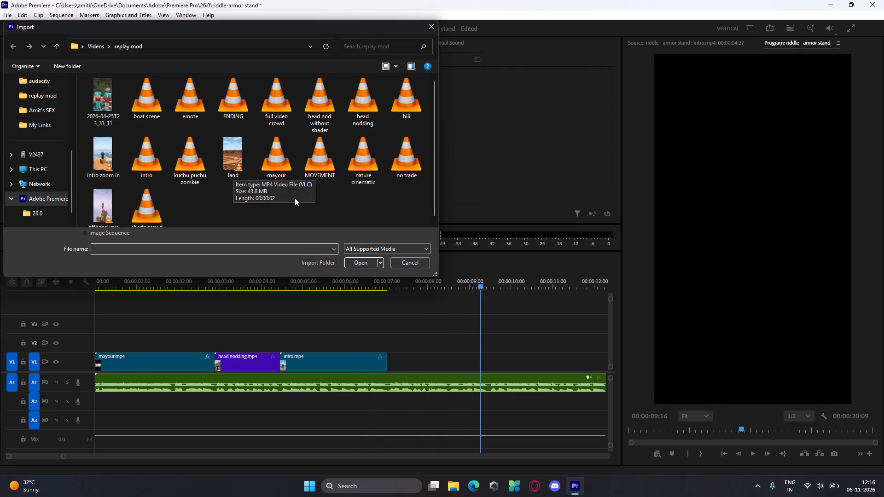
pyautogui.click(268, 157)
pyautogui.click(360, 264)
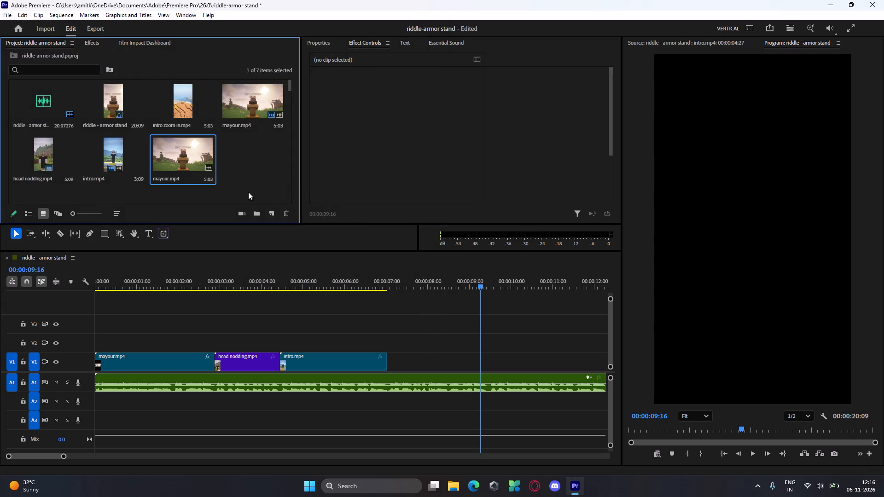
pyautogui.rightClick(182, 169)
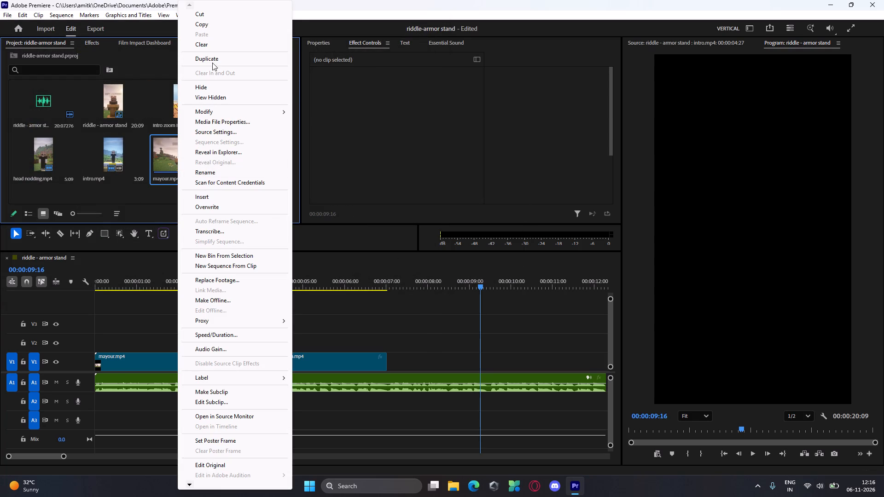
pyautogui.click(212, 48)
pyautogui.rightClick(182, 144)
# Import the kuchu puchu zombie video from the replay mod folder and place it on V1 directly after the intro clip.
pyautogui.doubleClick(175, 149)
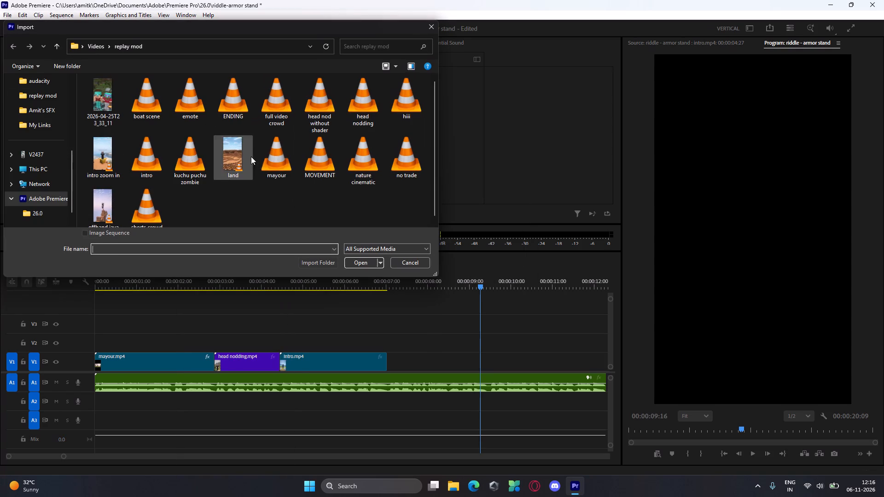
pyautogui.click(204, 164)
pyautogui.click(353, 259)
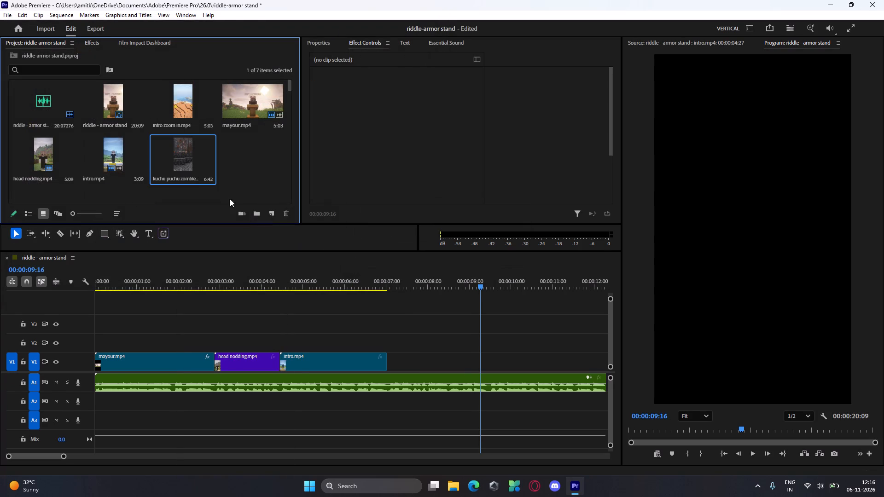
pyautogui.moveTo(177, 167); pyautogui.dragTo(390, 363)
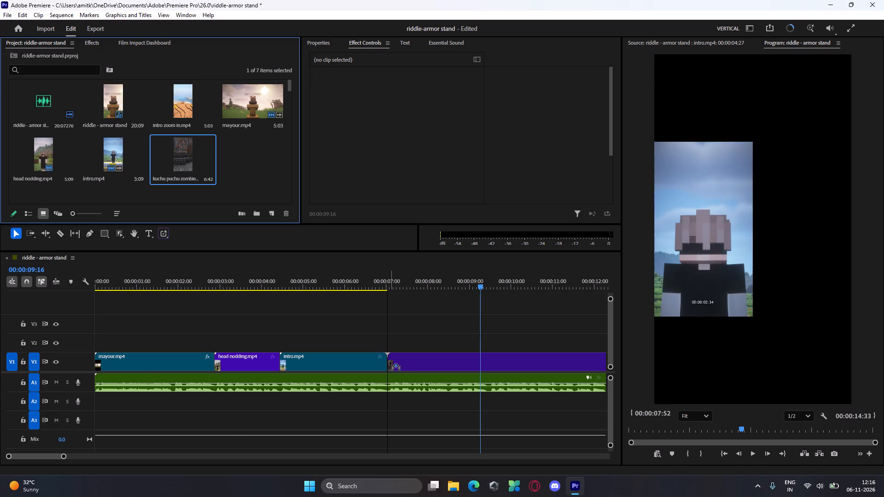
# Play through the kuchu puchu zombie clip, split it at about 00:00:09:30, and delete the part after the cut.
pyautogui.click(366, 279)
pyautogui.press('space')
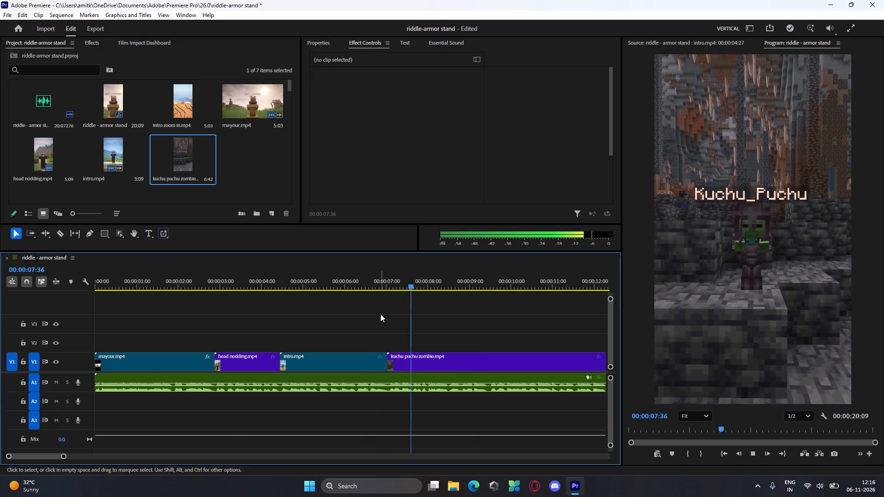
pyautogui.press('space')
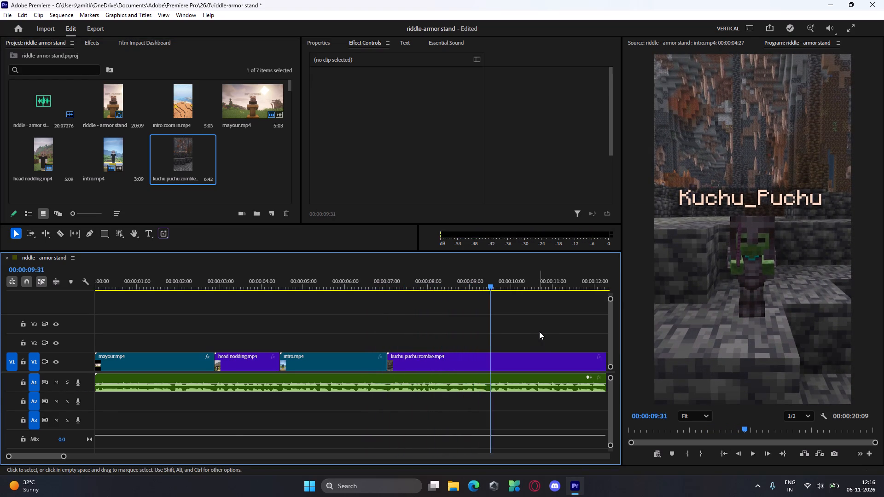
pyautogui.press('space')
pyautogui.press('space')
pyautogui.press('c')
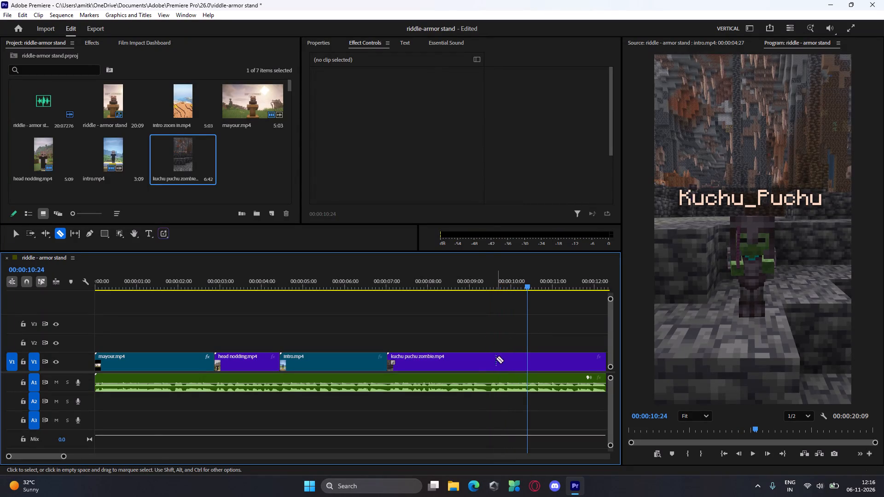
pyautogui.moveTo(525, 289); pyautogui.dragTo(447, 304)
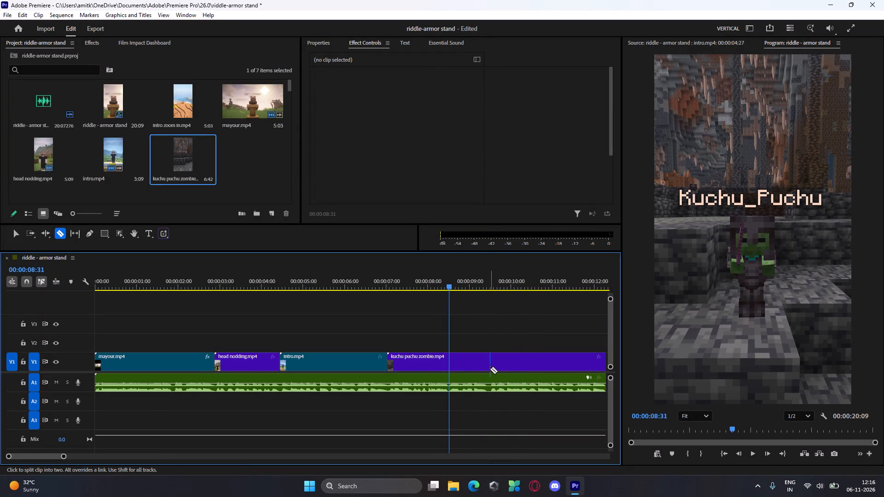
pyautogui.click(489, 365)
pyautogui.press('b')
pyautogui.click(512, 365)
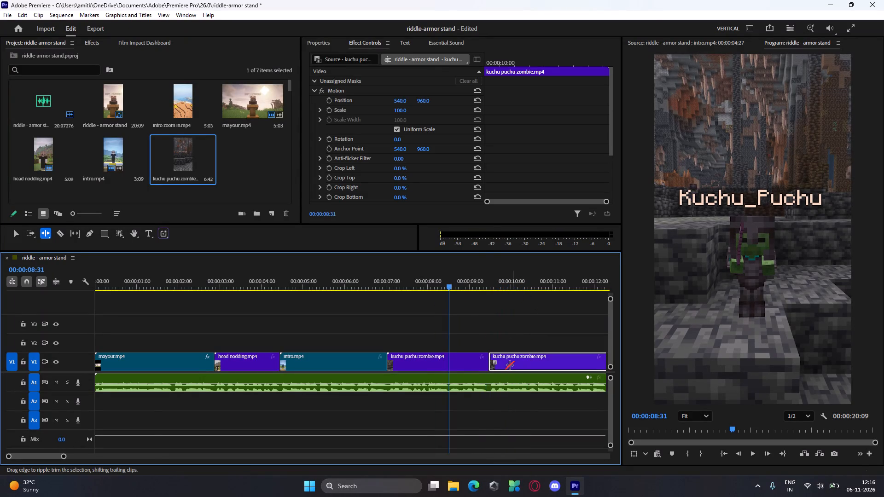
pyautogui.rightClick(512, 365)
pyautogui.click(532, 60)
pyautogui.click(504, 330)
# Set the playhead near the zombie clip's end at 00:00:09:23 and import the no trade video from the replay mod folder.
pyautogui.click(497, 278)
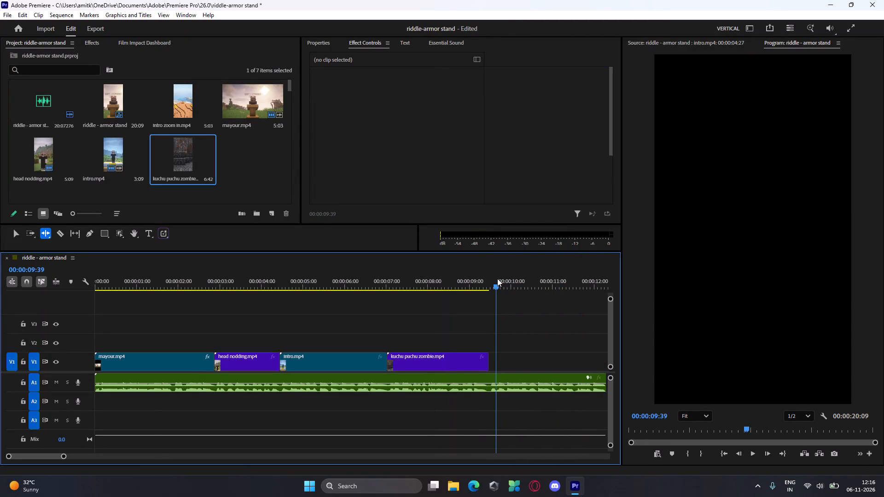
pyautogui.moveTo(490, 281); pyautogui.dragTo(486, 283)
pyautogui.doubleClick(240, 166)
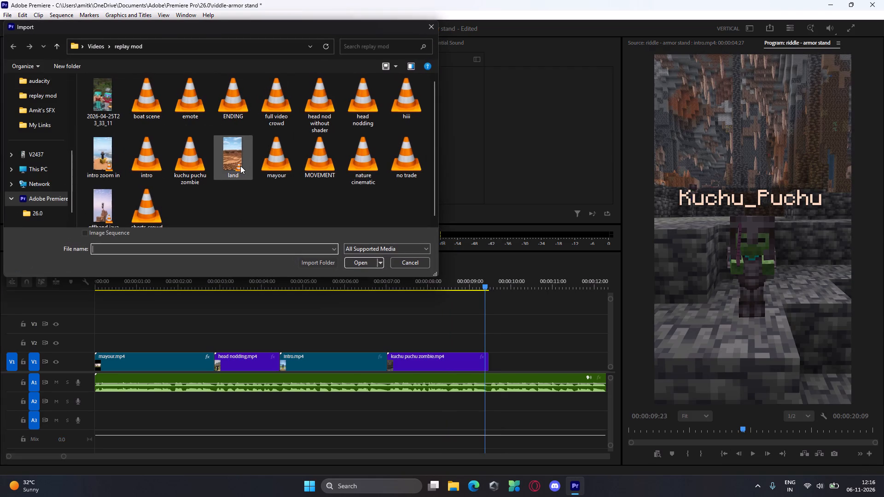
pyautogui.click(397, 159)
pyautogui.click(356, 266)
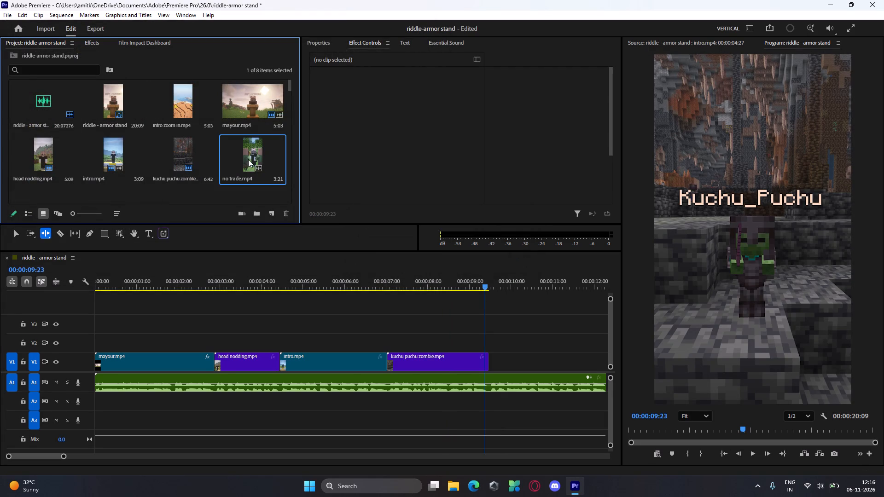
# Place the no trade clip on V2 slightly past the end of the zombie clip and unlink its audio.
pyautogui.moveTo(253, 159); pyautogui.dragTo(501, 341)
pyautogui.click(518, 342)
pyautogui.rightClick(522, 349)
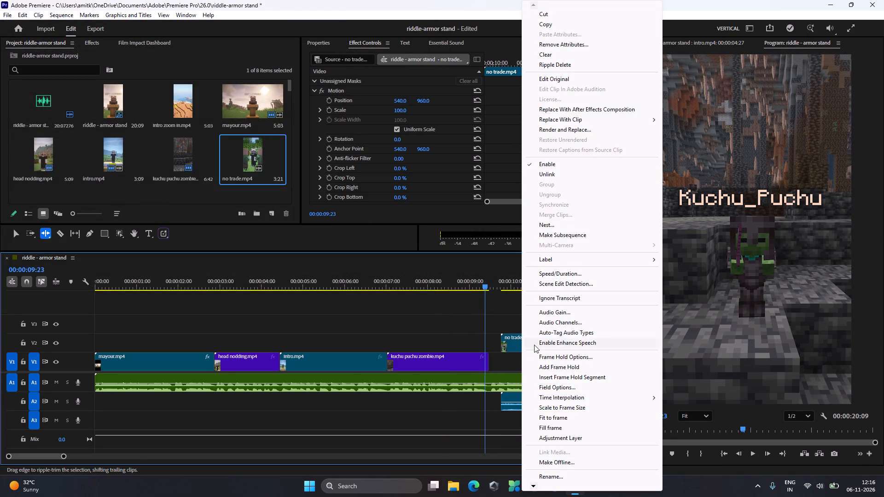
pyautogui.click(539, 170)
pyautogui.click(502, 303)
pyautogui.press('v')
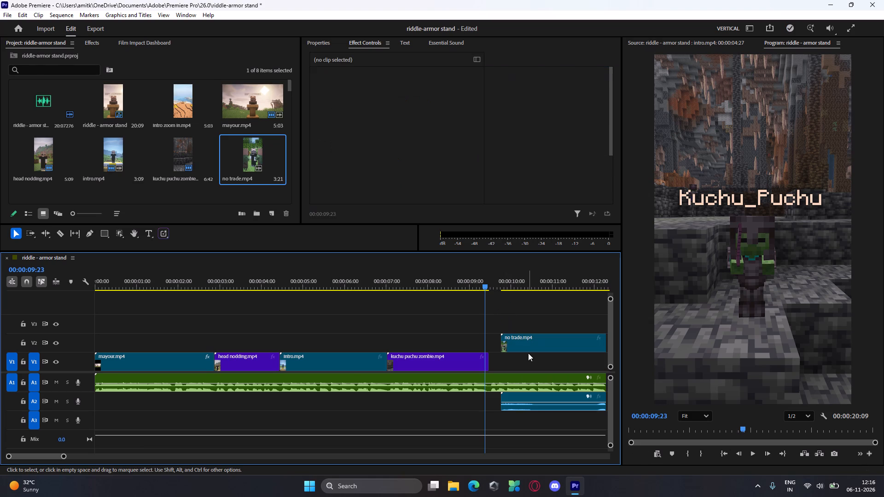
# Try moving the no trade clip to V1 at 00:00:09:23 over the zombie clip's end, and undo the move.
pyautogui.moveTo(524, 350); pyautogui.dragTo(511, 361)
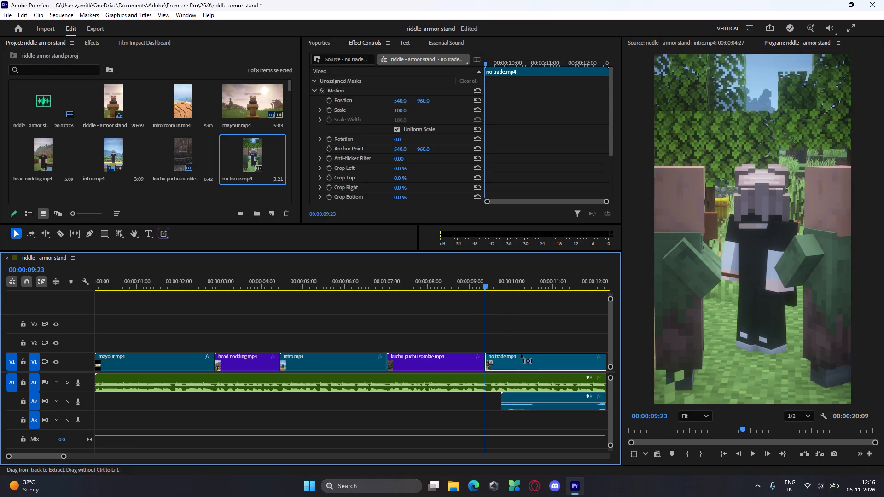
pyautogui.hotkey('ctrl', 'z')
# Delete the no trade clip's unlinked audio from A2.
pyautogui.click(511, 401)
pyautogui.rightClick(511, 402)
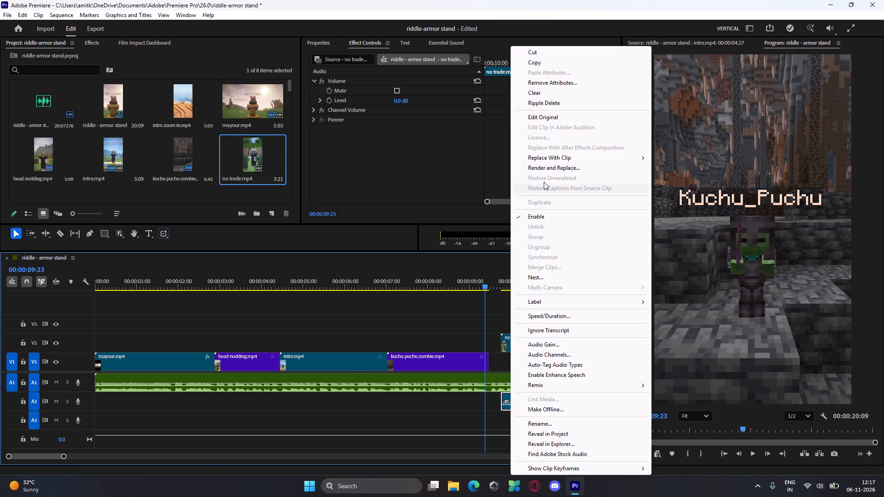
pyautogui.click(530, 90)
# Move the no trade video from V2 to V1 so it starts directly at the end of the zombie clip.
pyautogui.moveTo(527, 351); pyautogui.dragTo(512, 364)
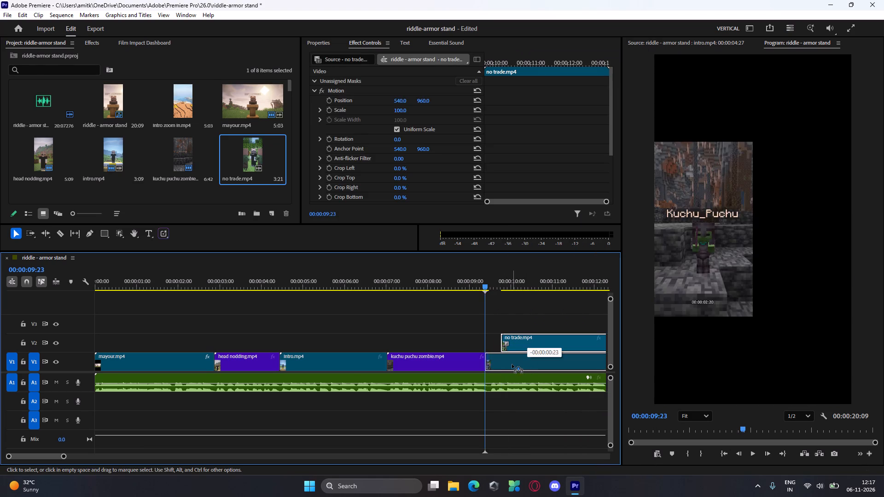
pyautogui.moveTo(512, 364); pyautogui.dragTo(528, 357)
pyautogui.click(518, 320)
pyautogui.moveTo(529, 358); pyautogui.dragTo(521, 358)
pyautogui.click(525, 335)
# Play through the join between the zombie and no trade clips and split the no trade clip at 00:00:09:43.
pyautogui.click(424, 269)
pyautogui.click(430, 284)
pyautogui.press('space')
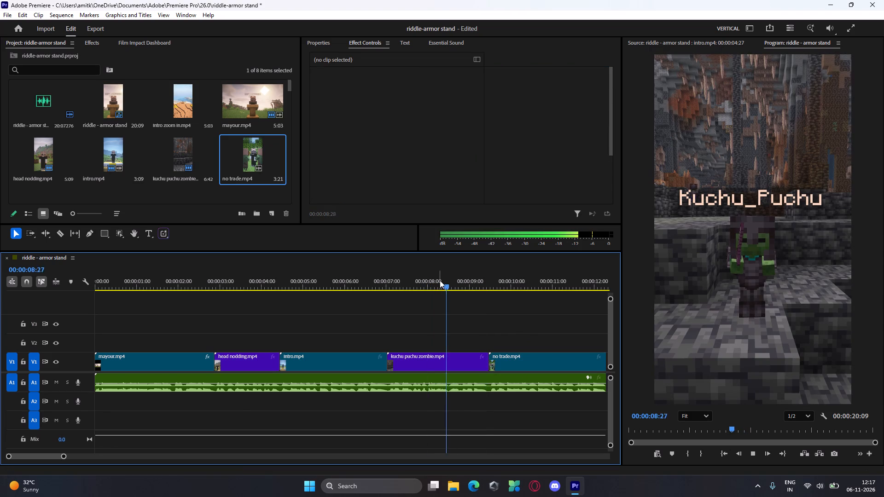
pyautogui.press('space')
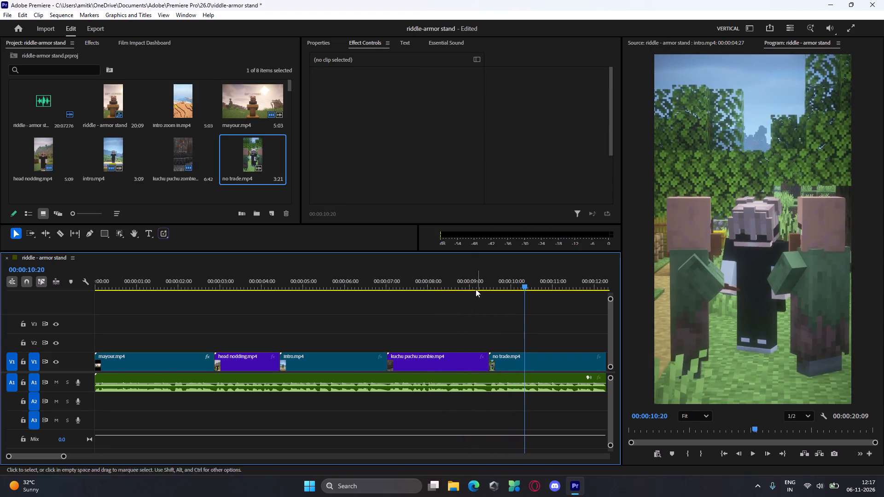
pyautogui.click(472, 275)
pyautogui.press('space')
pyautogui.press('space')
pyautogui.press('c')
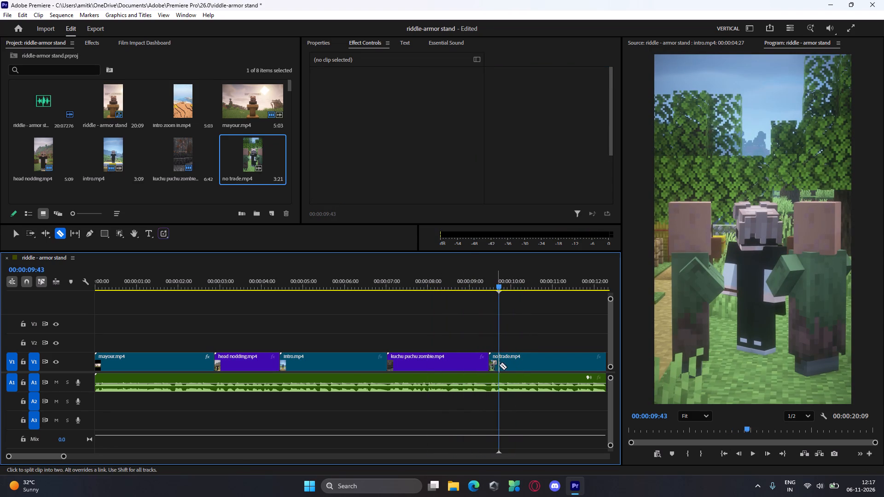
pyautogui.click(500, 364)
pyautogui.press('v')
# Delete the short no trade piece before the cut and move the remainder back against the zombie clip.
pyautogui.click(491, 361)
pyautogui.rightClick(491, 361)
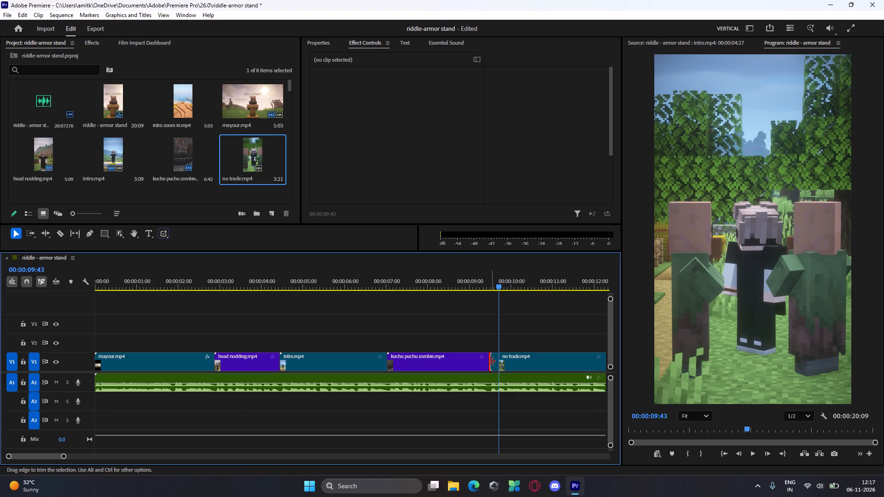
pyautogui.click(494, 357)
pyautogui.rightClick(494, 357)
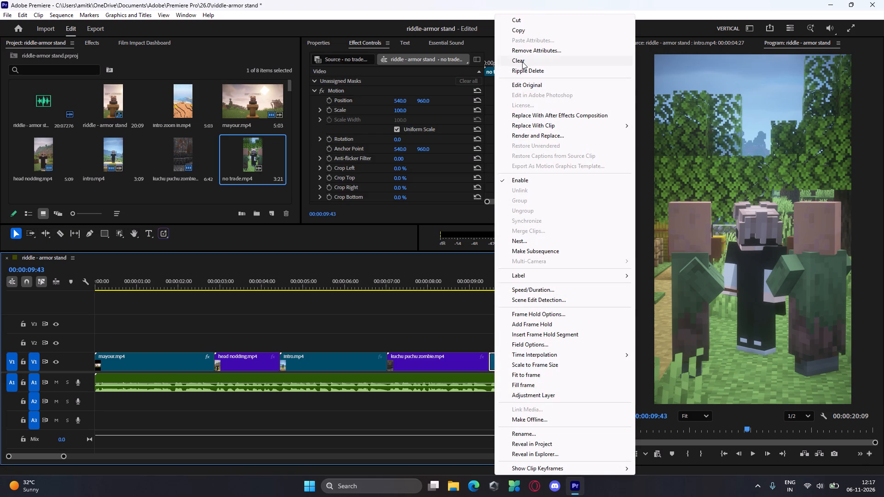
pyautogui.click(522, 62)
pyautogui.moveTo(516, 364); pyautogui.dragTo(508, 366)
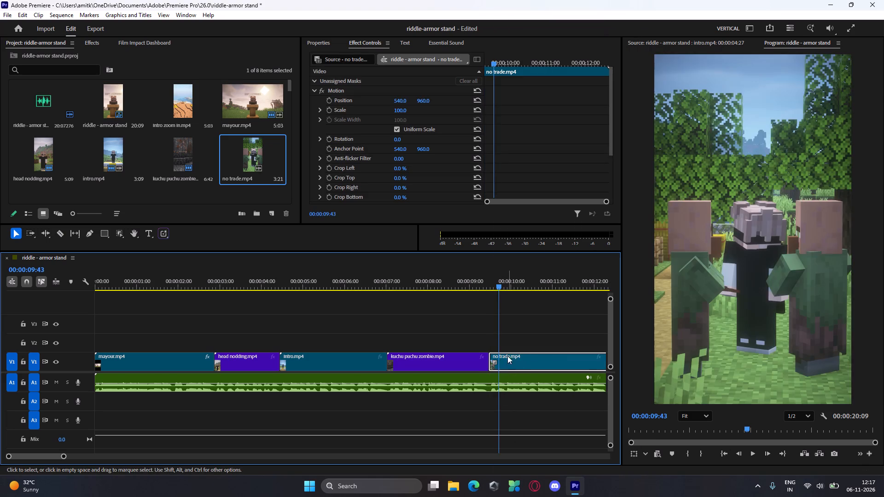
# Play through the no trade clip, split it slightly before its end, and delete the leftover end piece.
pyautogui.click(469, 276)
pyautogui.press('space')
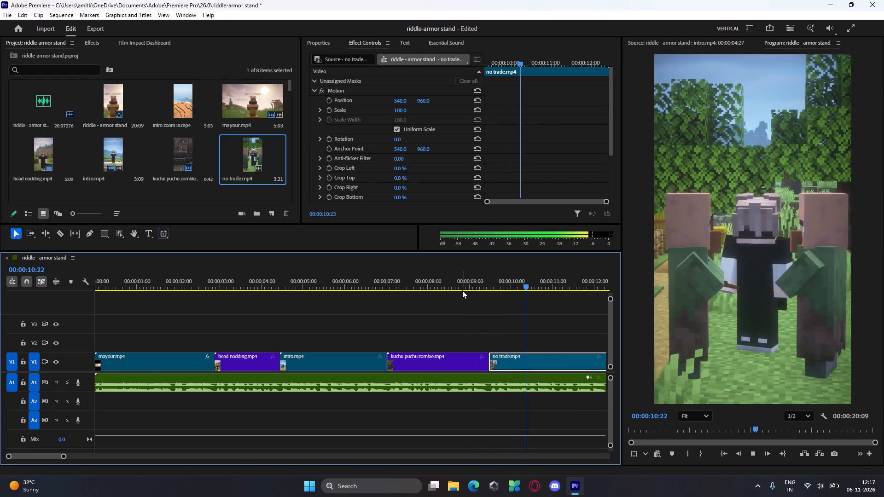
pyautogui.press('space')
pyautogui.press('space')
pyautogui.scroll(-4, 449, 364)
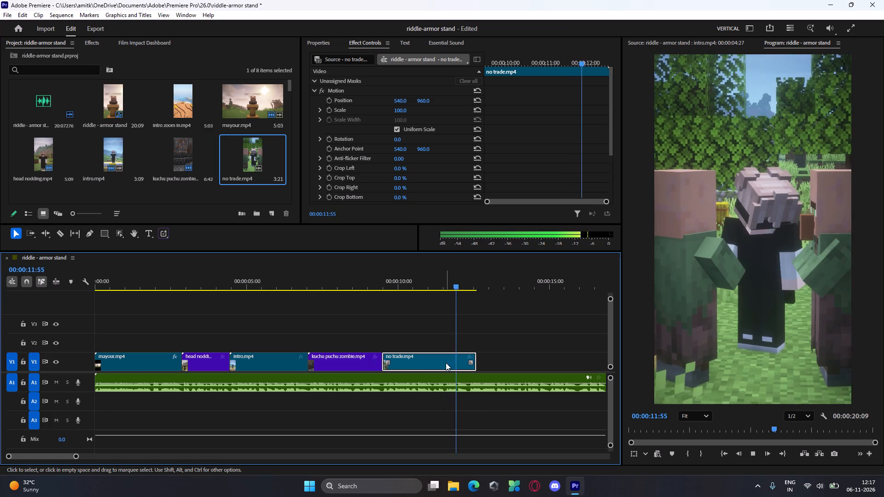
pyautogui.press('space')
pyautogui.press('c')
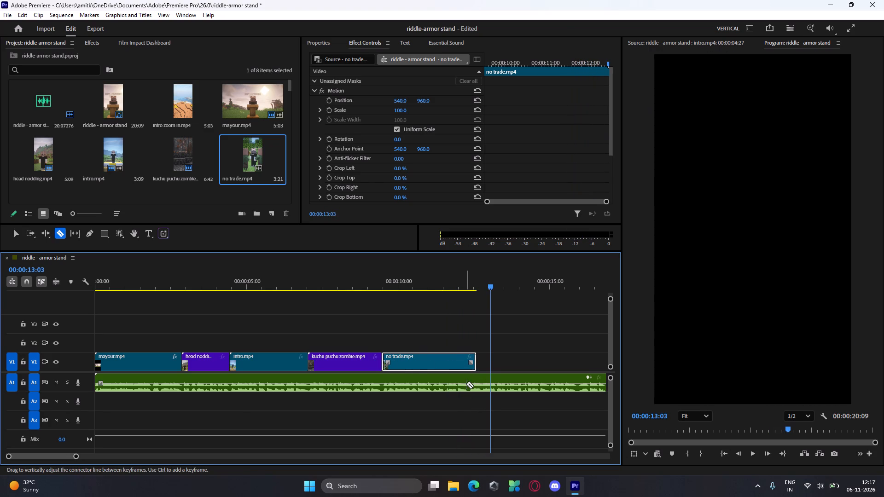
pyautogui.click(469, 365)
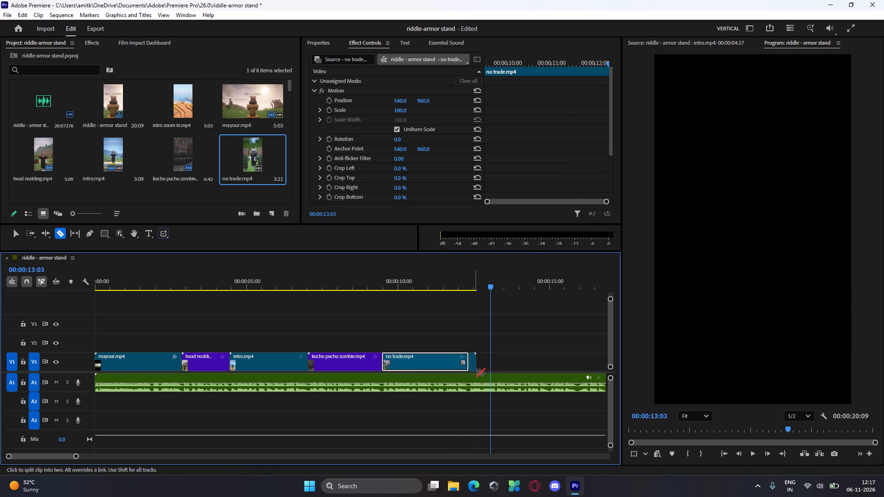
pyautogui.press('v')
pyautogui.click(472, 370)
pyautogui.rightClick(472, 370)
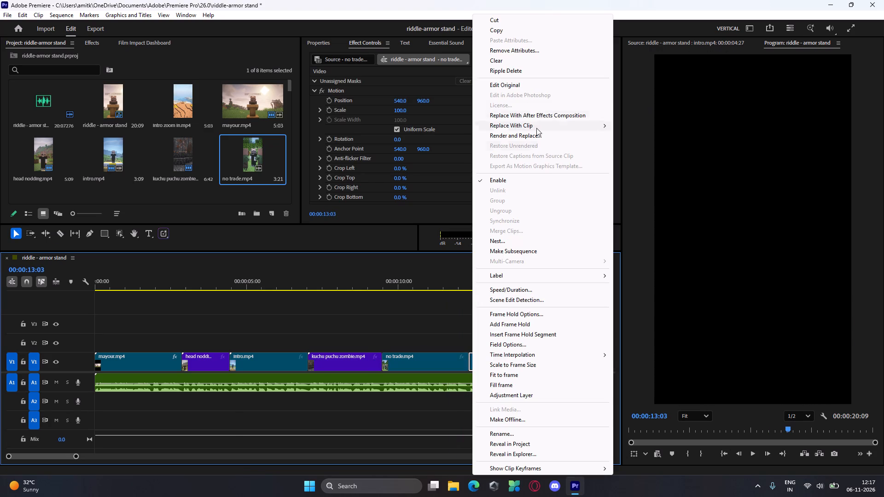
pyautogui.click(505, 64)
# Play the audio past the no trade clip to 00:00:12:58, and browse the Videos and NVIDIA Minecraft folders for footage to import.
pyautogui.click(475, 277)
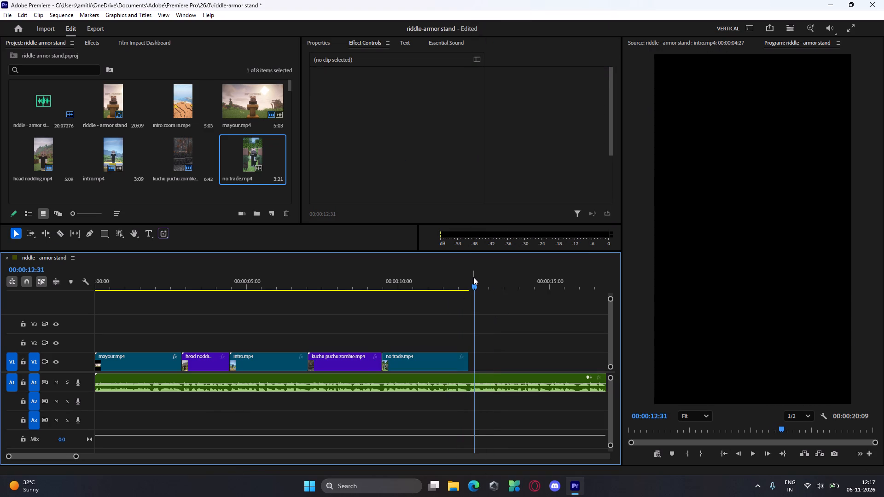
pyautogui.press('space')
pyautogui.press('space')
pyautogui.doubleClick(215, 193)
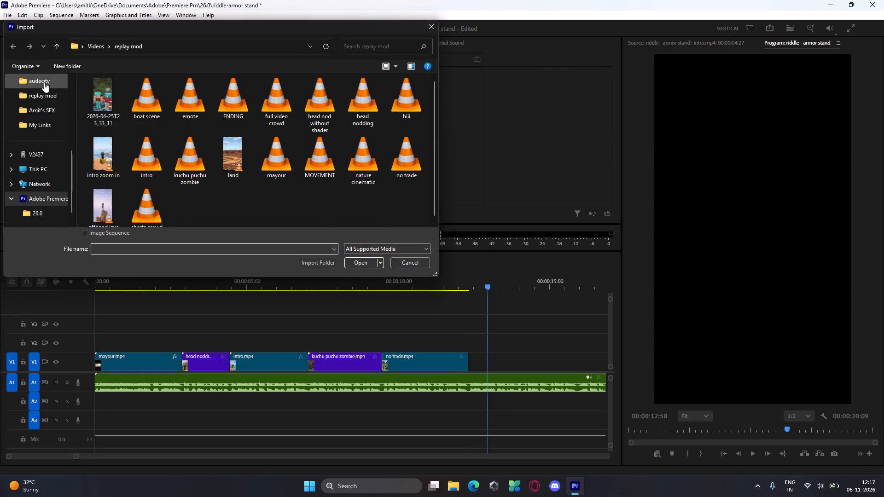
pyautogui.scroll(1, 45, 135)
pyautogui.click(42, 112)
pyautogui.click(46, 95)
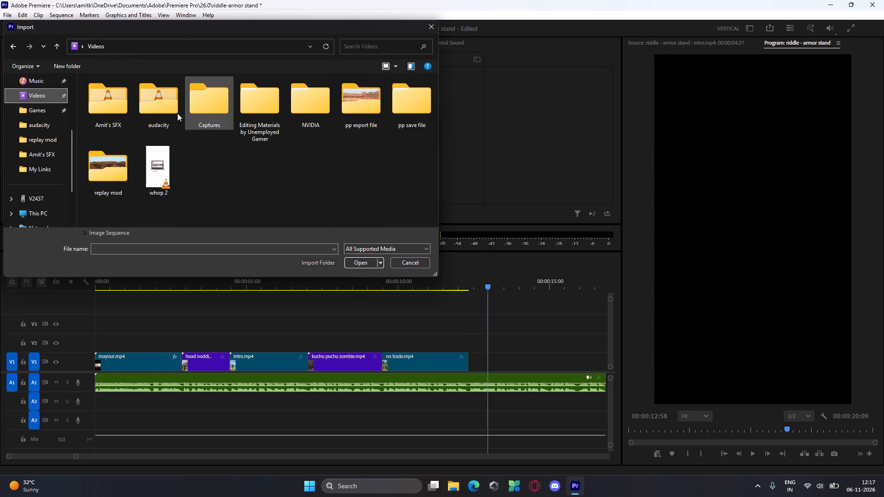
pyautogui.doubleClick(302, 119)
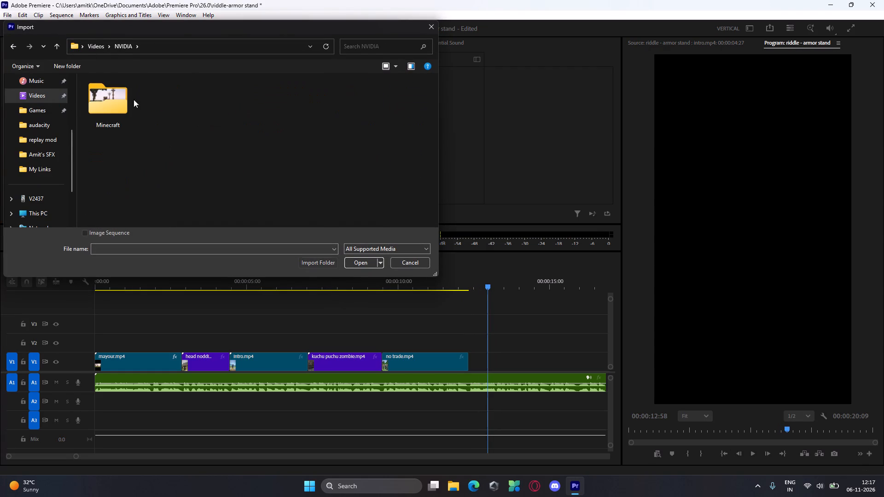
pyautogui.doubleClick(109, 102)
pyautogui.click(12, 36)
pyautogui.doubleClick(11, 45)
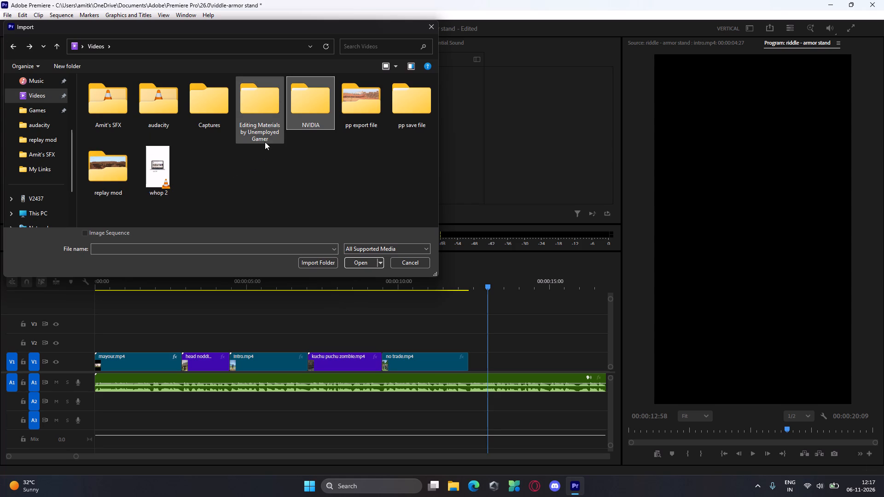
pyautogui.click(15, 47)
pyautogui.click(47, 81)
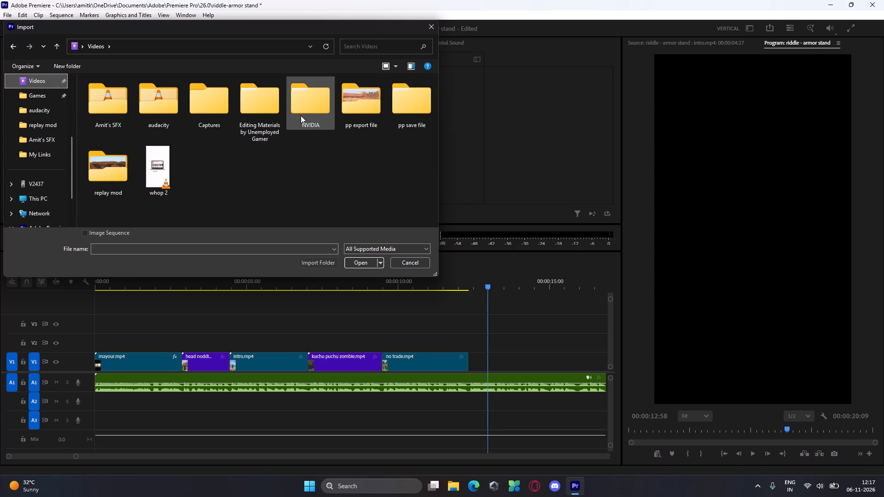
pyautogui.doubleClick(295, 113)
pyautogui.doubleClick(131, 114)
pyautogui.click(11, 49)
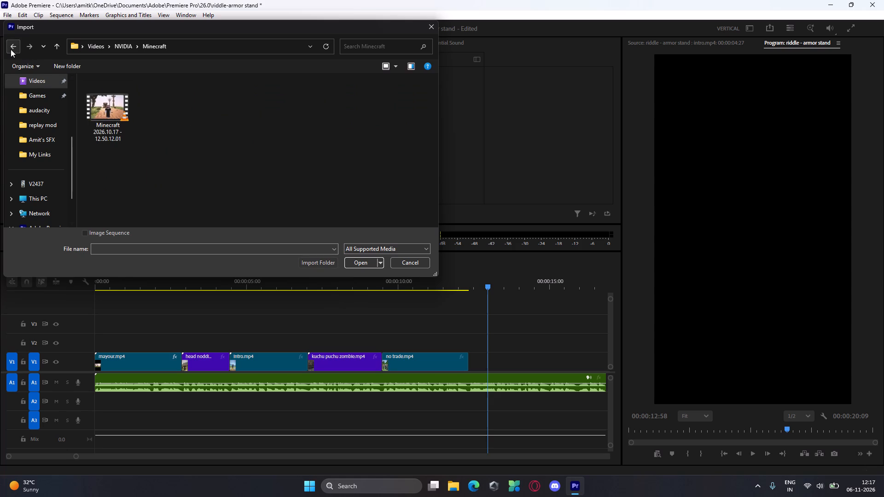
pyautogui.click(11, 49)
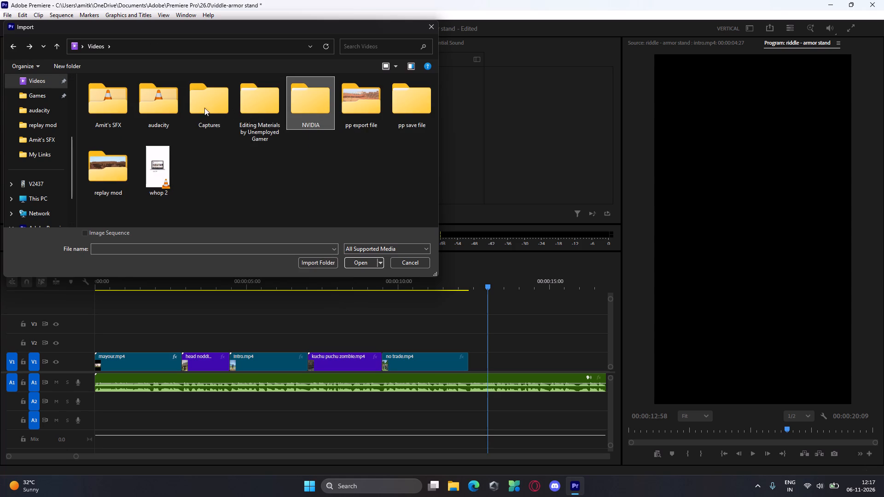
pyautogui.click(361, 111)
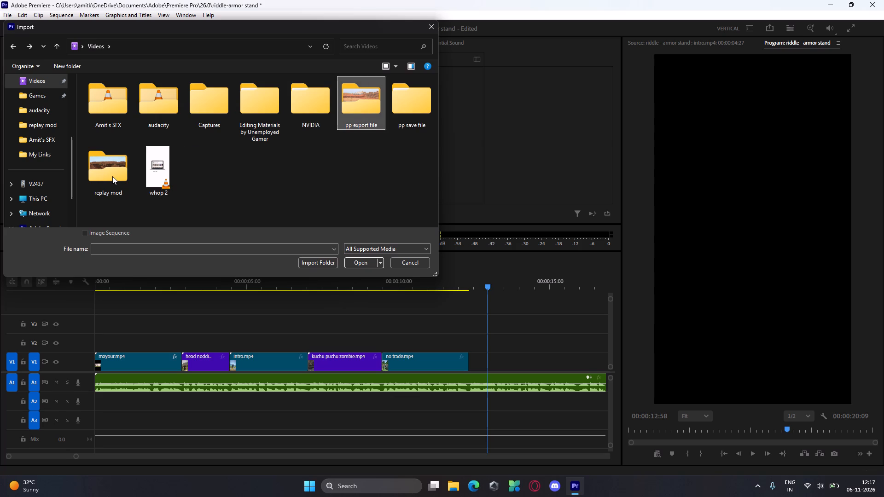
# Import the intro zoom in video from the replay mod folder.
pyautogui.doubleClick(112, 176)
pyautogui.click(126, 173)
pyautogui.click(114, 169)
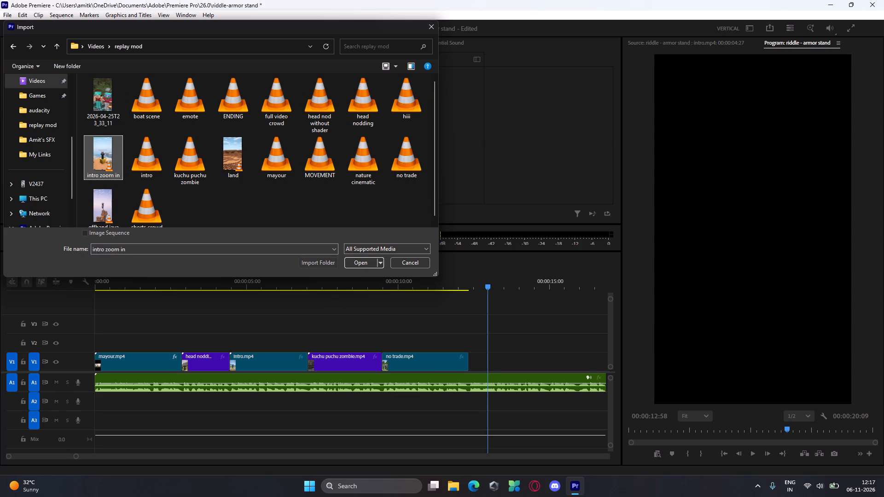
pyautogui.click(358, 266)
# Place the intro zoom in clip on V1 directly after the no trade clip.
pyautogui.moveTo(69, 188); pyautogui.dragTo(508, 351)
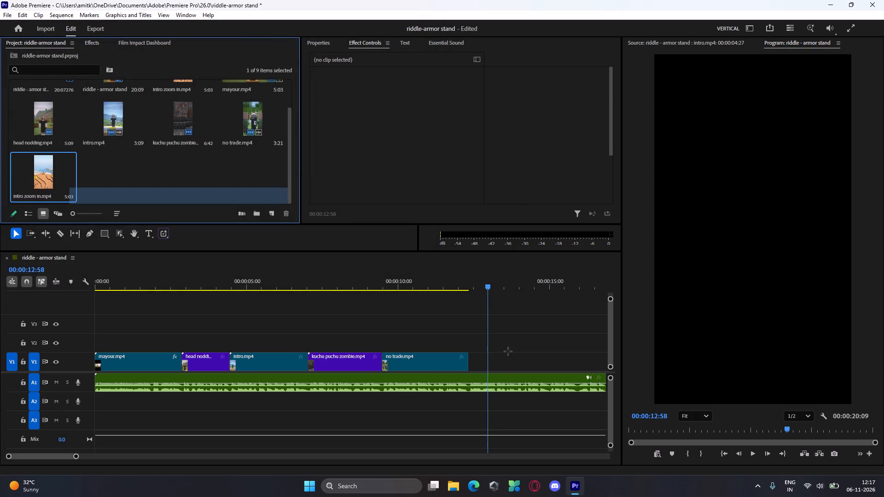
pyautogui.moveTo(508, 351); pyautogui.dragTo(500, 347)
pyautogui.click(194, 169)
pyautogui.moveTo(50, 179); pyautogui.dragTo(471, 354)
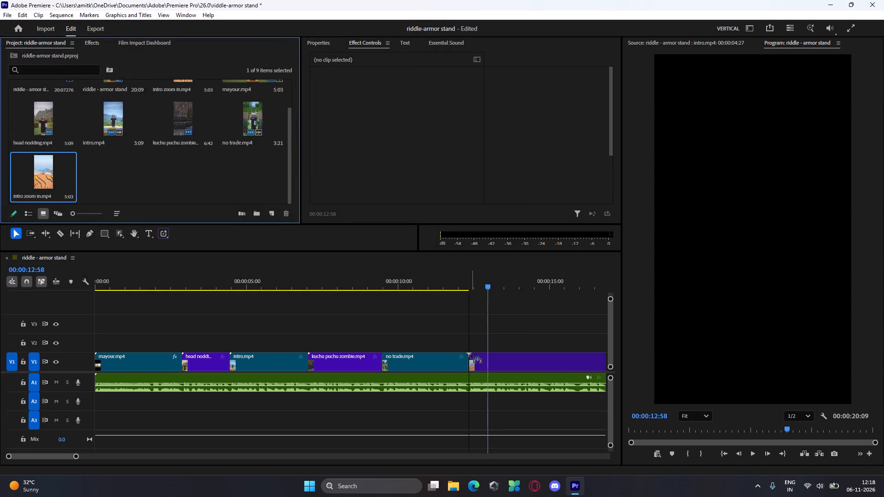
pyautogui.moveTo(471, 354); pyautogui.dragTo(471, 350)
pyautogui.moveTo(484, 349); pyautogui.dragTo(483, 361)
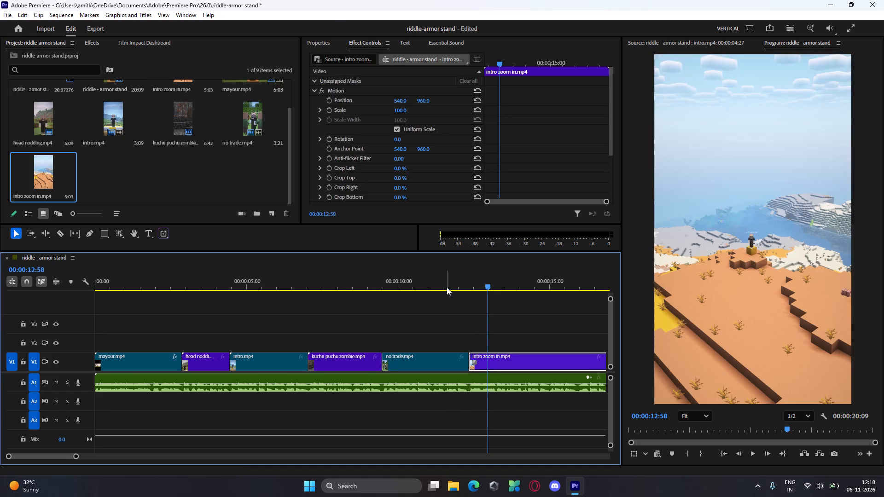
# Play through the intro zoom in clip against the audio and trim its end back to 00:00:15:54.
pyautogui.click(447, 287)
pyautogui.press('space')
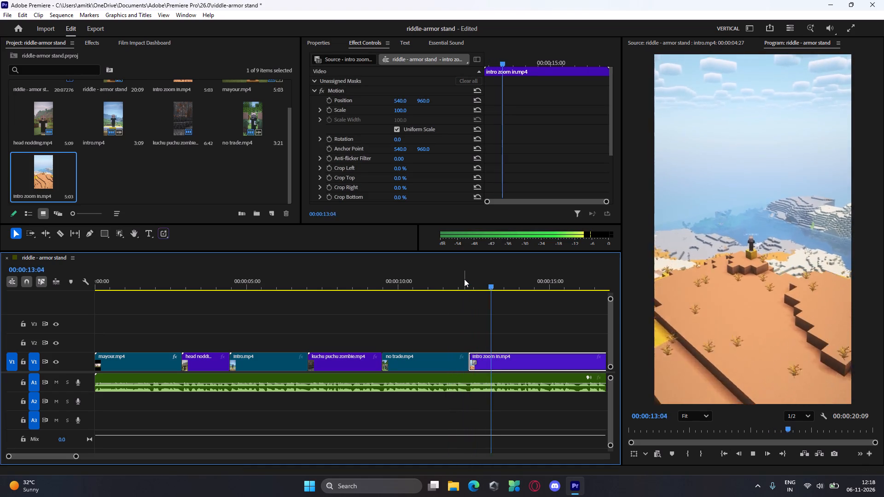
pyautogui.keyDown('alt'); pyautogui.scroll(-3, 478, 304); pyautogui.keyUp('alt')
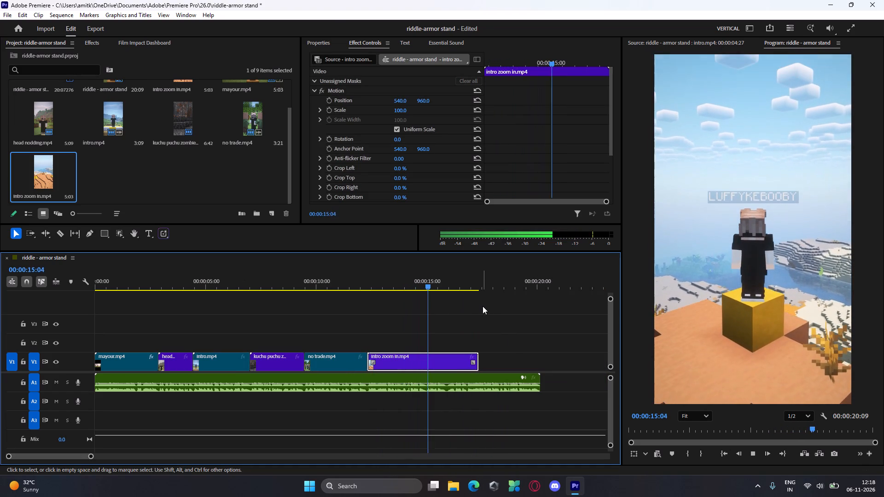
pyautogui.press('space')
pyautogui.press('space')
pyautogui.press('space')
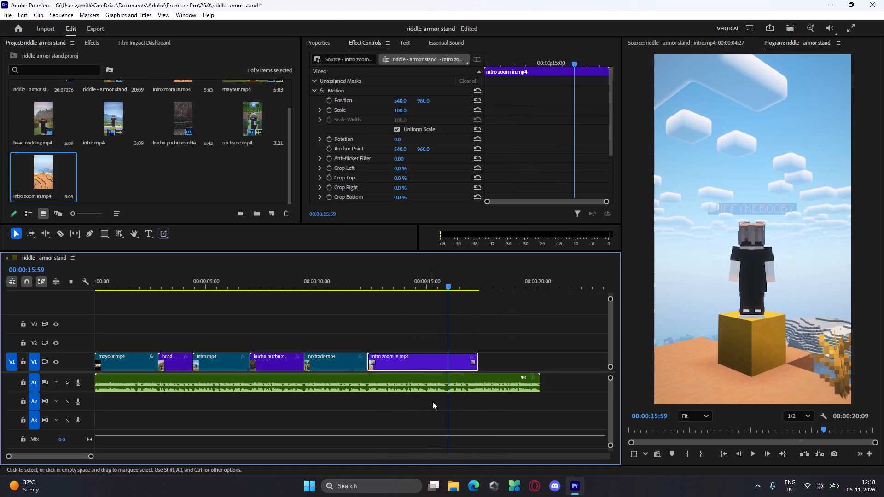
pyautogui.press('space')
pyautogui.press('space')
pyautogui.moveTo(442, 281); pyautogui.dragTo(442, 301)
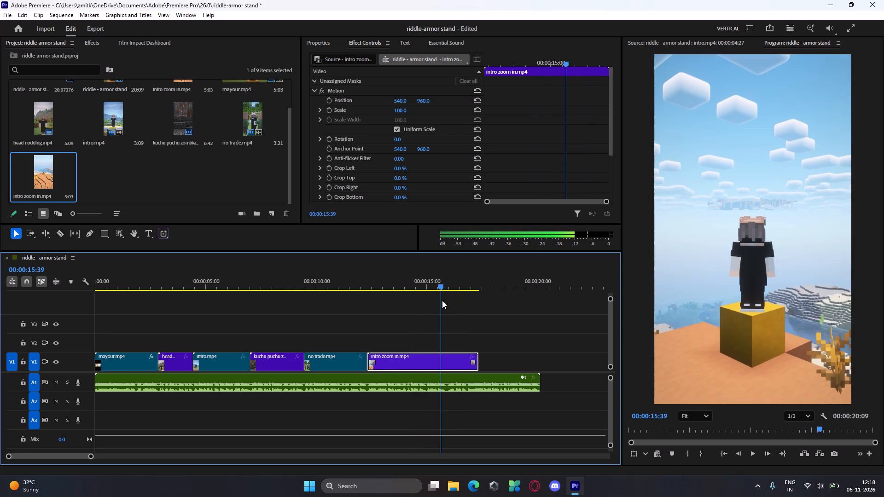
pyautogui.moveTo(442, 301); pyautogui.dragTo(448, 303)
pyautogui.moveTo(476, 358); pyautogui.dragTo(442, 364)
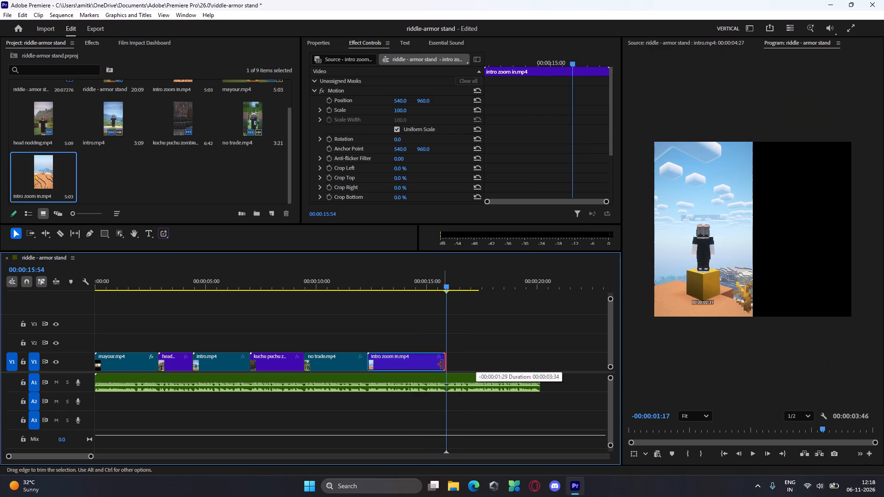
pyautogui.moveTo(442, 364); pyautogui.dragTo(447, 364)
pyautogui.click(466, 353)
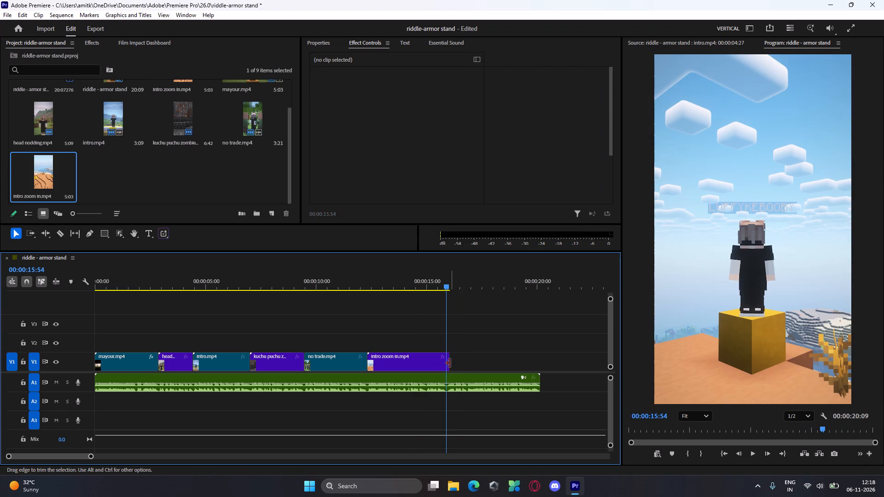
pyautogui.moveTo(450, 363); pyautogui.dragTo(443, 364)
pyautogui.click(487, 351)
# Import the full video crowd video from the replay mod folder and place it on V1 directly after the intro zoom in clip.
pyautogui.doubleClick(221, 185)
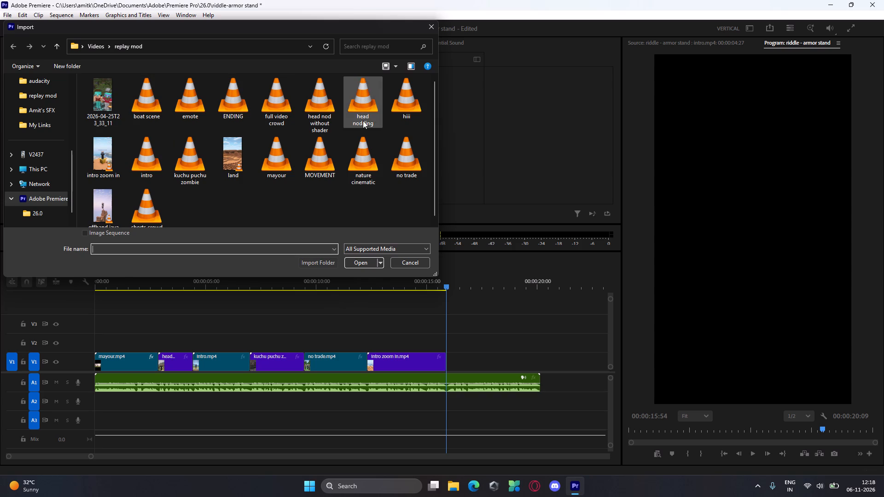
pyautogui.click(272, 121)
pyautogui.click(359, 266)
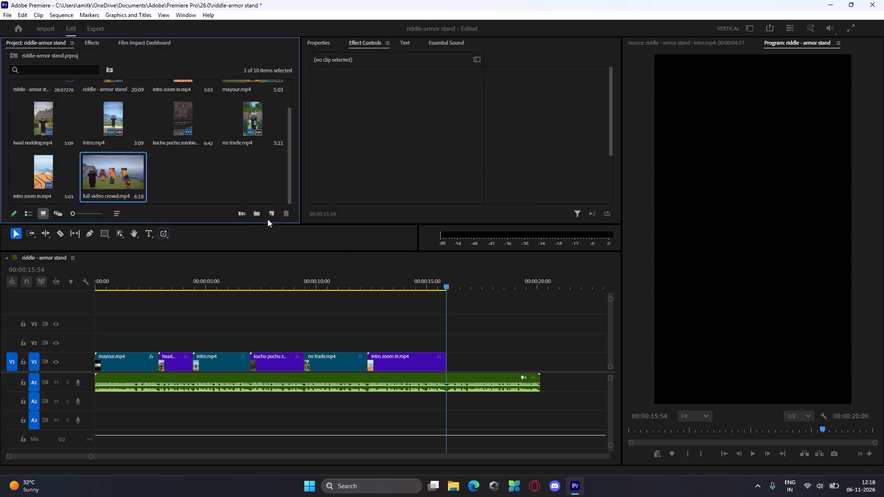
pyautogui.moveTo(124, 177); pyautogui.dragTo(450, 360)
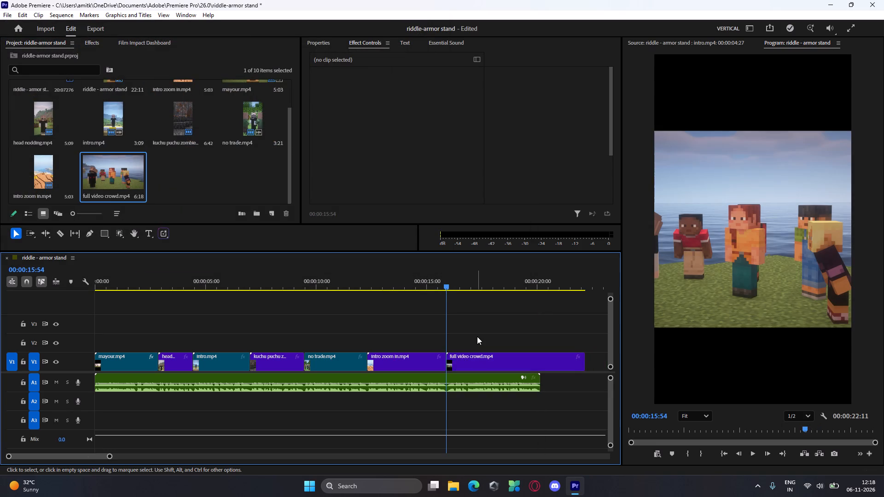
# Scale the full video crowd clip on V1 up to 193 so it fills the vertical frame.
pyautogui.click(477, 336)
pyautogui.click(485, 364)
pyautogui.moveTo(400, 110); pyautogui.dragTo(446, 120)
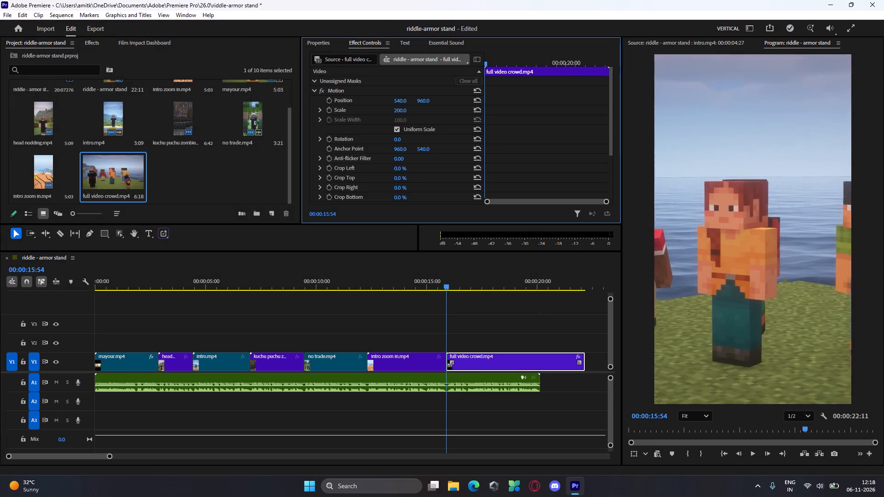
pyautogui.moveTo(446, 120); pyautogui.dragTo(445, 123)
# Split the full video crowd clip at 00:00:17:21, delete its opening part and move the remainder against the intro zoom in clip.
pyautogui.click(433, 289)
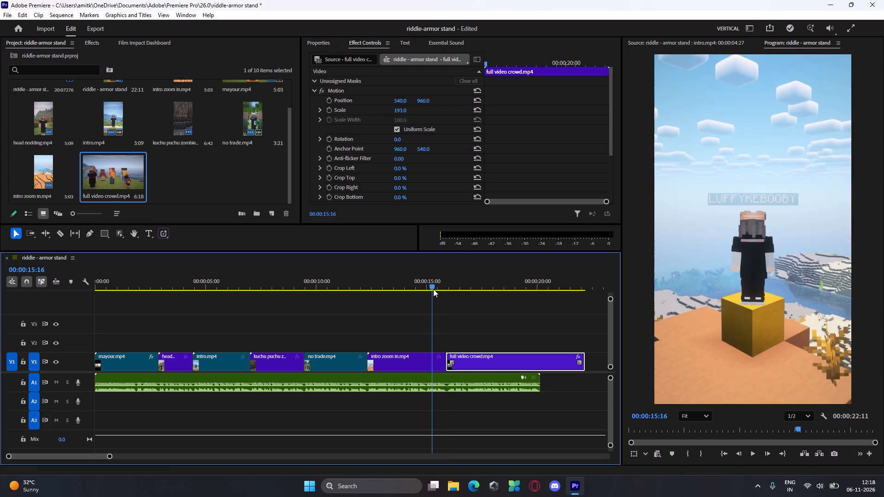
pyautogui.press('space')
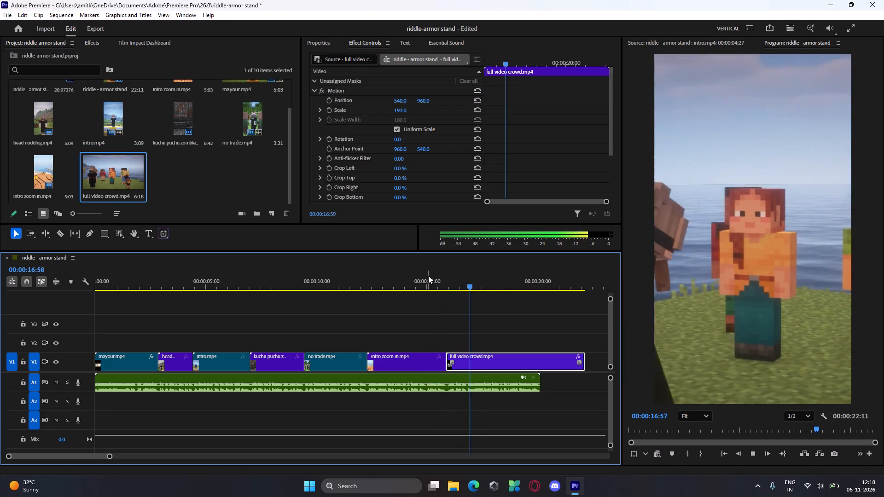
pyautogui.press('space')
pyautogui.press('c')
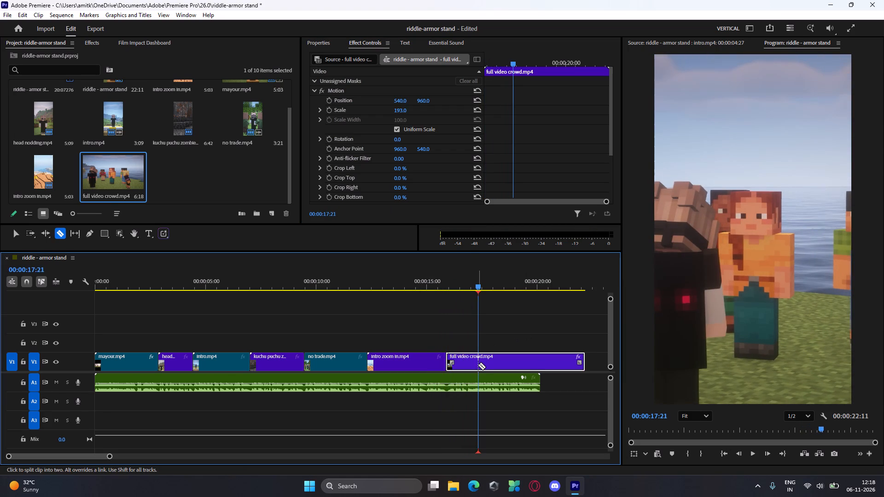
pyautogui.click(478, 365)
pyautogui.press('v')
pyautogui.click(454, 357)
pyautogui.rightClick(453, 358)
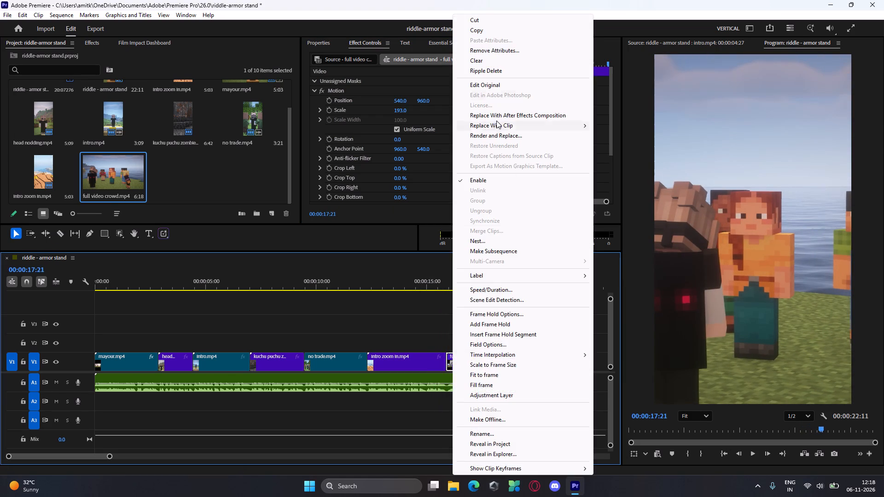
pyautogui.click(493, 64)
pyautogui.moveTo(507, 362); pyautogui.dragTo(471, 365)
# Play through the full video crowd clip and trim its end back to the end of the audio at 00:00:20:10.
pyautogui.click(432, 280)
pyautogui.press('space')
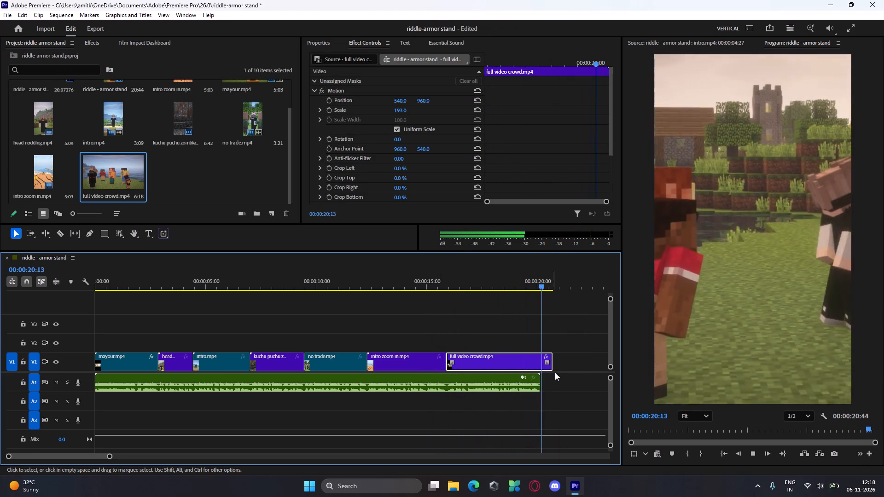
pyautogui.press('space')
pyautogui.moveTo(554, 361); pyautogui.dragTo(545, 364)
pyautogui.click(552, 355)
# Return to the start of the sequence and play the opening of the mayour clip.
pyautogui.moveTo(172, 292); pyautogui.dragTo(88, 288)
pyautogui.moveTo(103, 284); pyautogui.dragTo(63, 288)
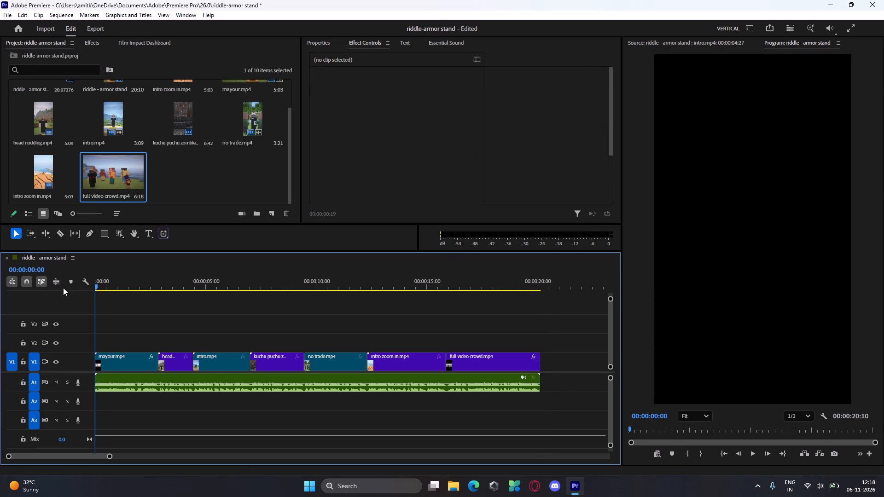
pyautogui.moveTo(63, 288); pyautogui.dragTo(36, 288)
pyautogui.press('space')
pyautogui.moveTo(124, 290); pyautogui.dragTo(62, 295)
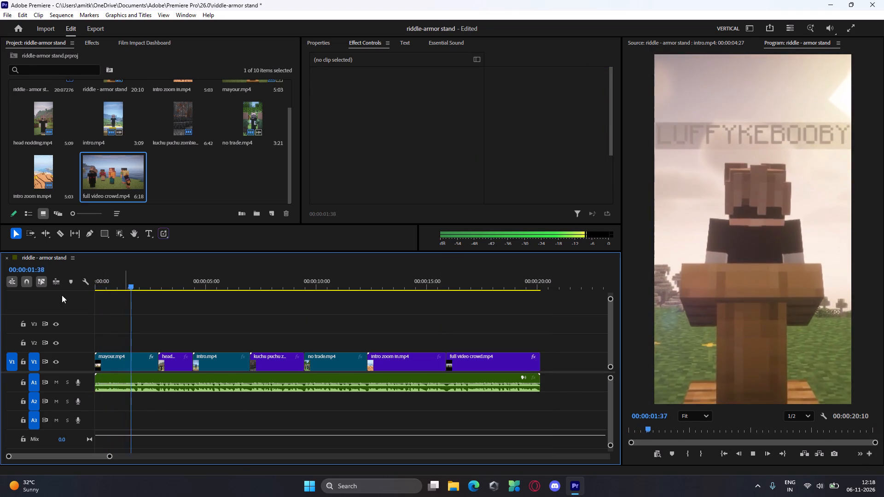
pyautogui.moveTo(62, 295); pyautogui.dragTo(39, 297)
pyautogui.moveTo(105, 287); pyautogui.dragTo(78, 290)
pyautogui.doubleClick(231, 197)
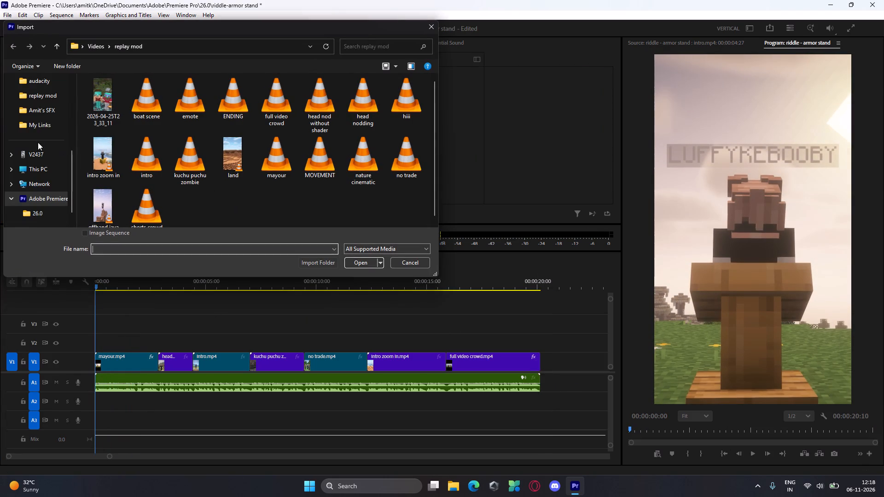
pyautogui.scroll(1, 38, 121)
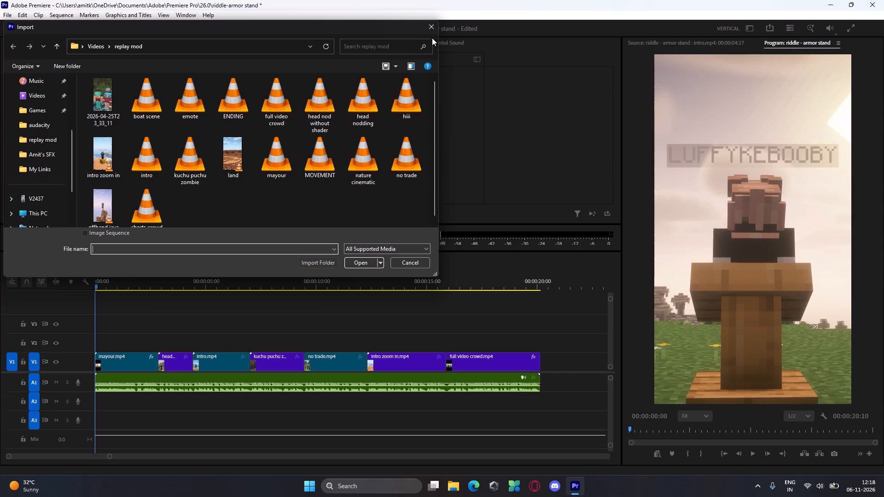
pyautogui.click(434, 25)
# Select the mayour clip and browse the Film Impact Dashboard effect categories and Animation transitions.
pyautogui.click(115, 352)
pyautogui.click(115, 353)
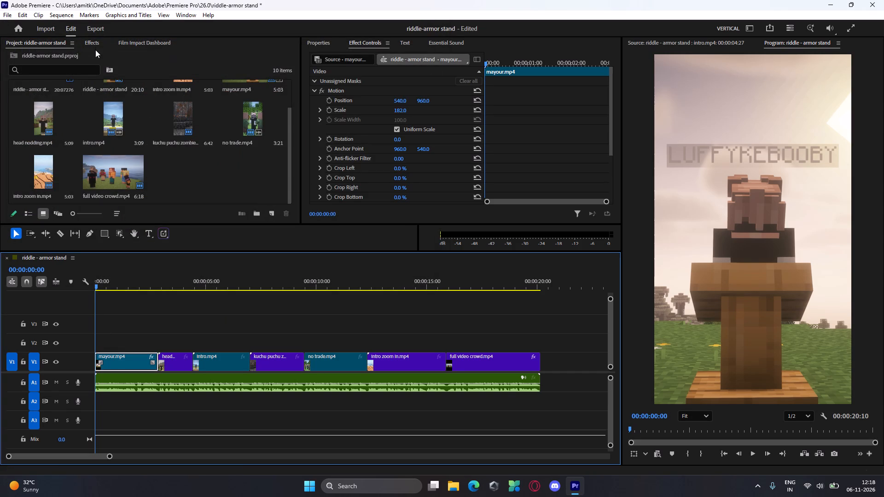
pyautogui.click(193, 14)
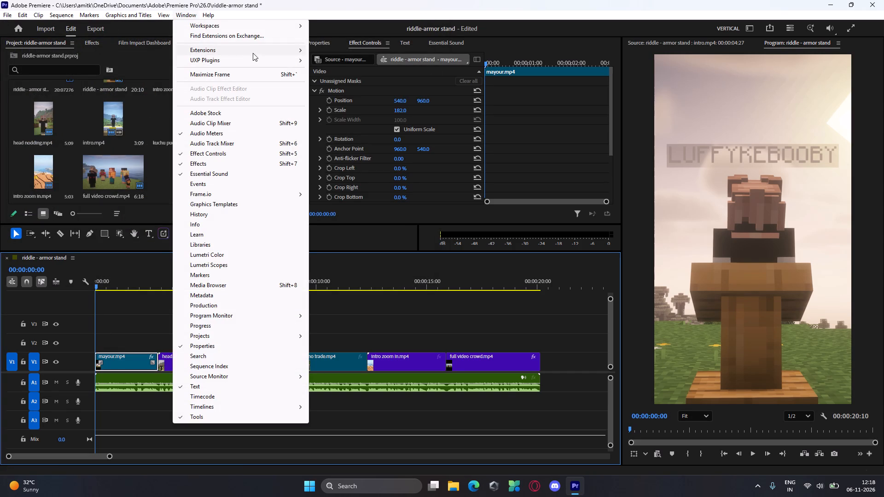
pyautogui.click(329, 51)
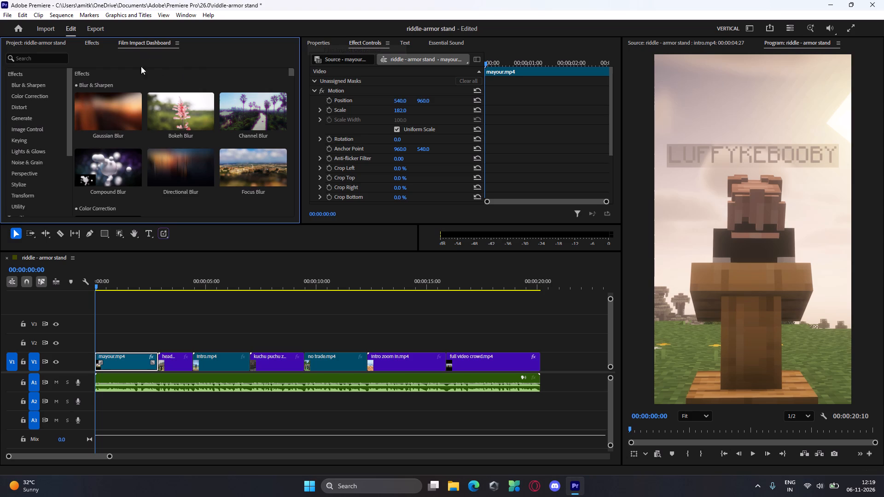
pyautogui.click(39, 98)
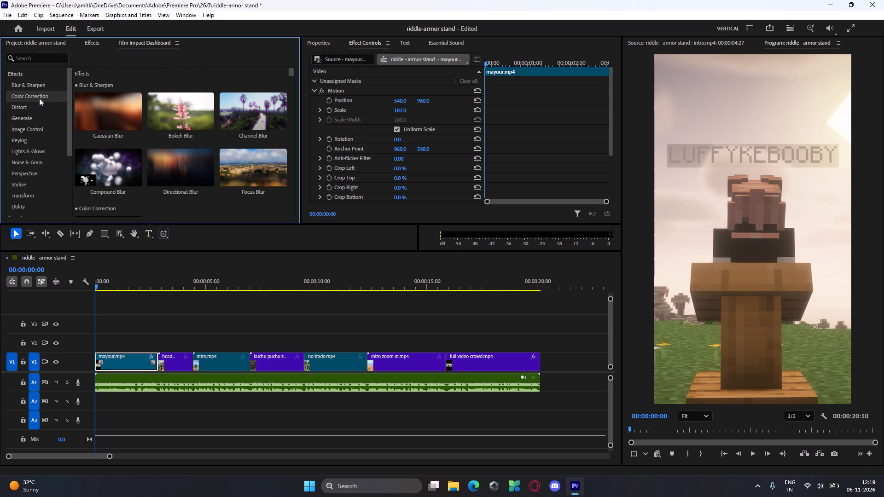
pyautogui.click(35, 107)
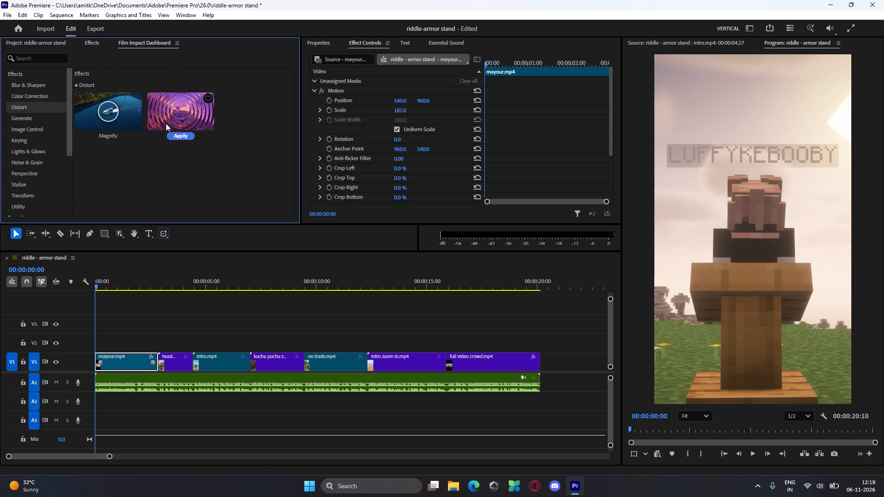
pyautogui.click(24, 121)
pyautogui.click(31, 133)
pyautogui.click(30, 141)
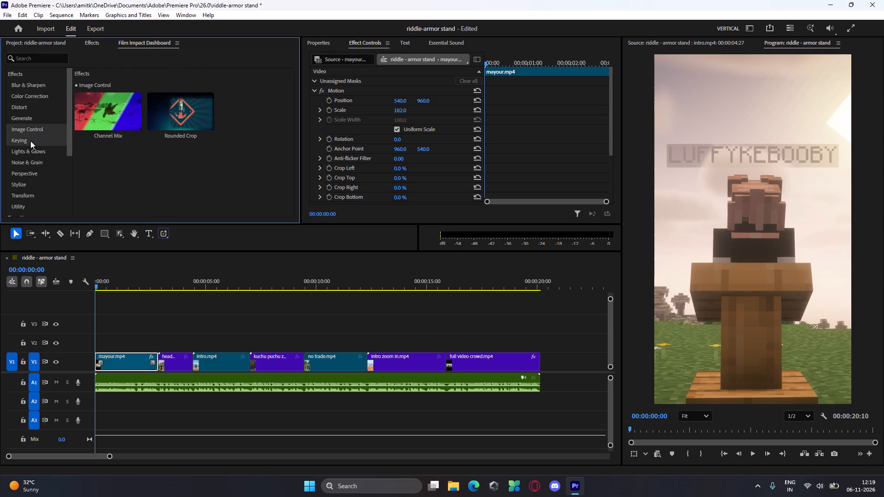
pyautogui.click(29, 159)
pyautogui.click(31, 172)
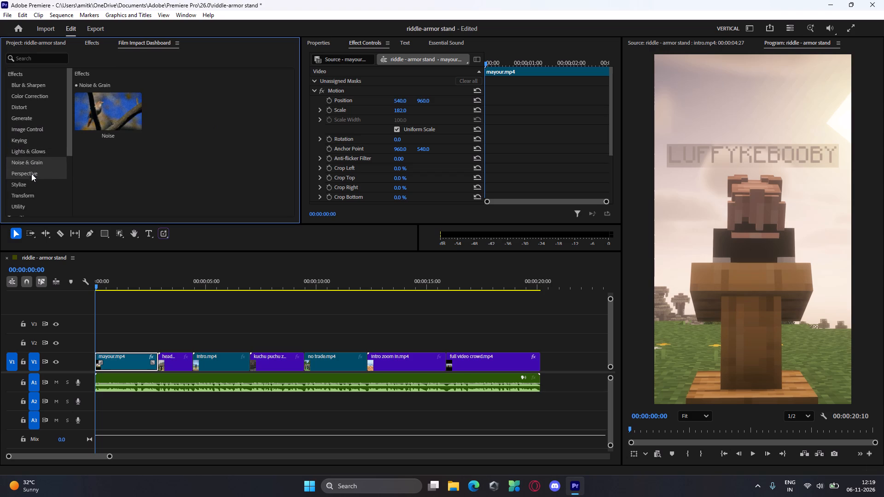
pyautogui.scroll(-2, 46, 166)
pyautogui.click(39, 135)
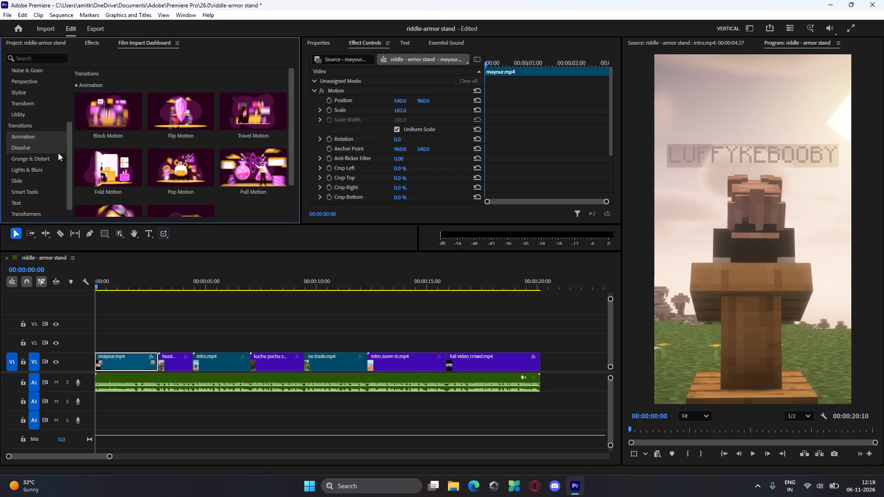
pyautogui.click(268, 248)
# Set the mayour clip's Scale to 0 and enable keyframing for it at 00:00:00:00.
pyautogui.click(127, 364)
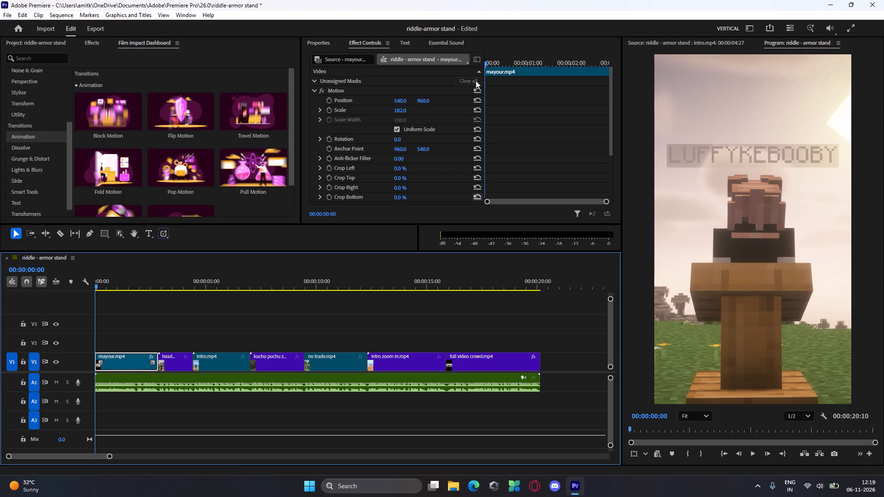
pyautogui.moveTo(403, 111); pyautogui.dragTo(75, 119)
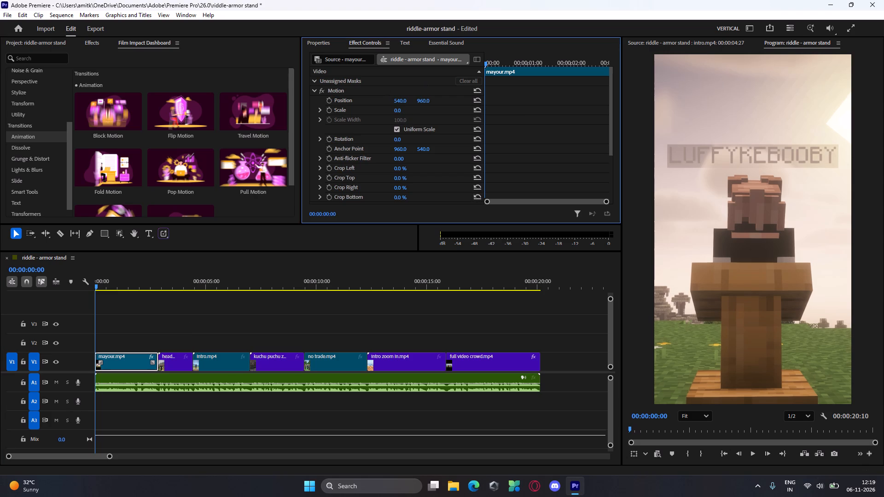
pyautogui.moveTo(75, 119); pyautogui.dragTo(72, 119)
pyautogui.moveTo(323, 112); pyautogui.dragTo(328, 112)
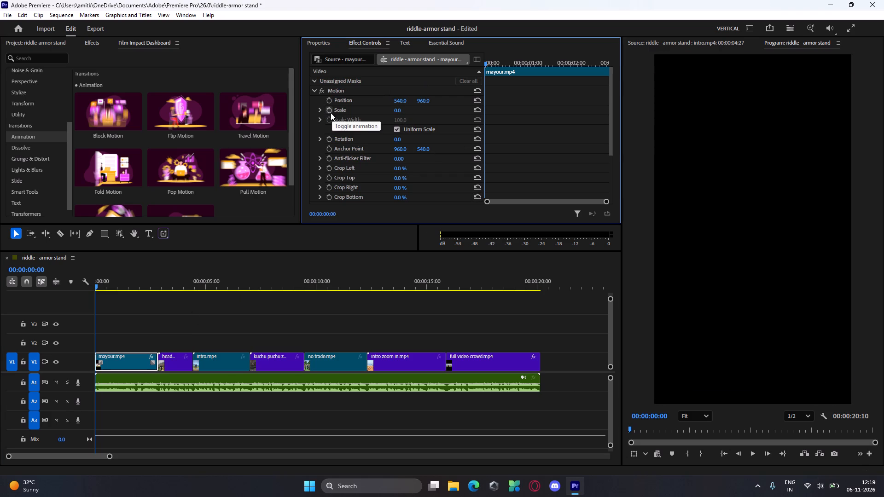
pyautogui.click(331, 113)
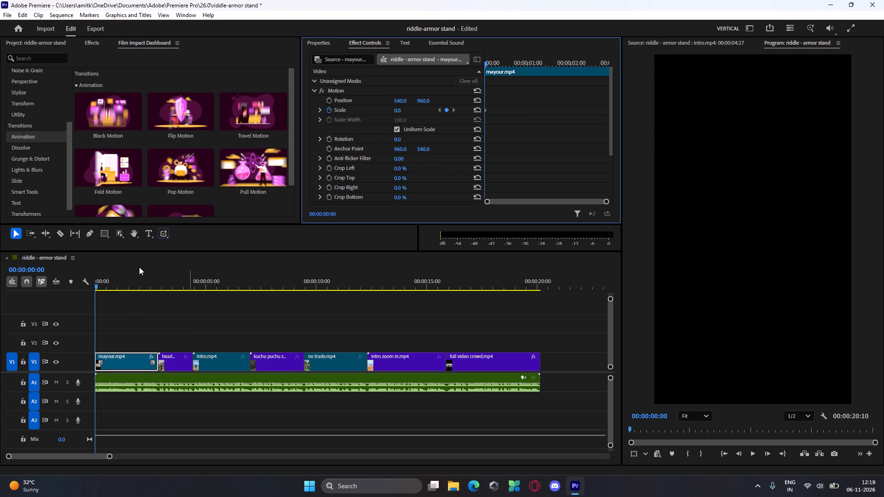
# Add a Scale keyframe of 182 to the mayour clip at 00:00:00:42 and play the zoom from the start.
pyautogui.moveTo(94, 286); pyautogui.dragTo(115, 290)
pyautogui.moveTo(101, 284); pyautogui.dragTo(116, 290)
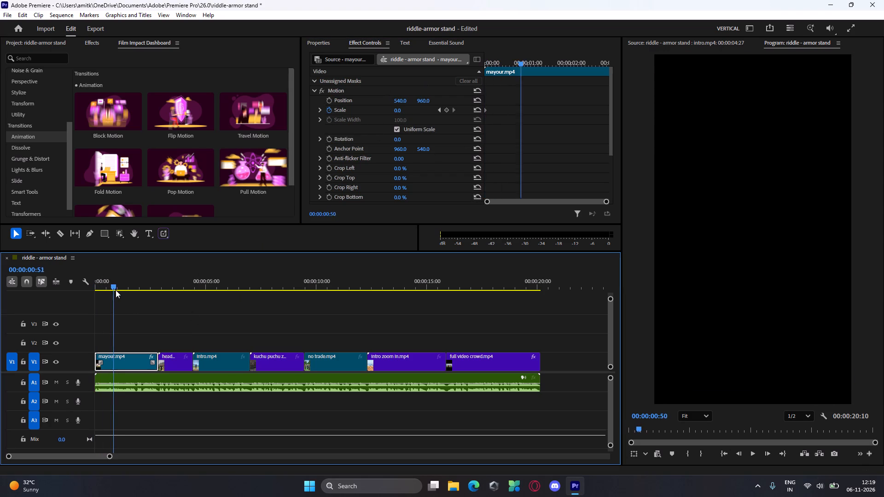
pyautogui.moveTo(116, 290); pyautogui.dragTo(111, 291)
pyautogui.click(400, 111)
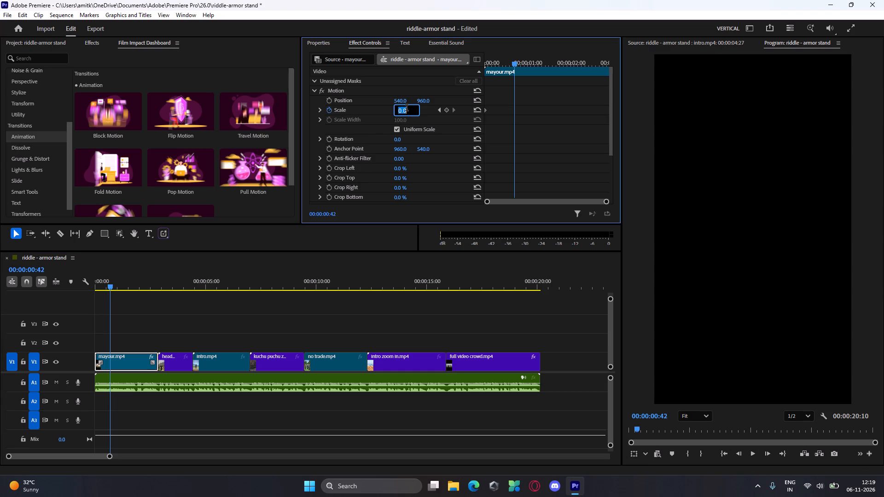
pyautogui.write('18')
pyautogui.press('2')
pyautogui.press('Return')
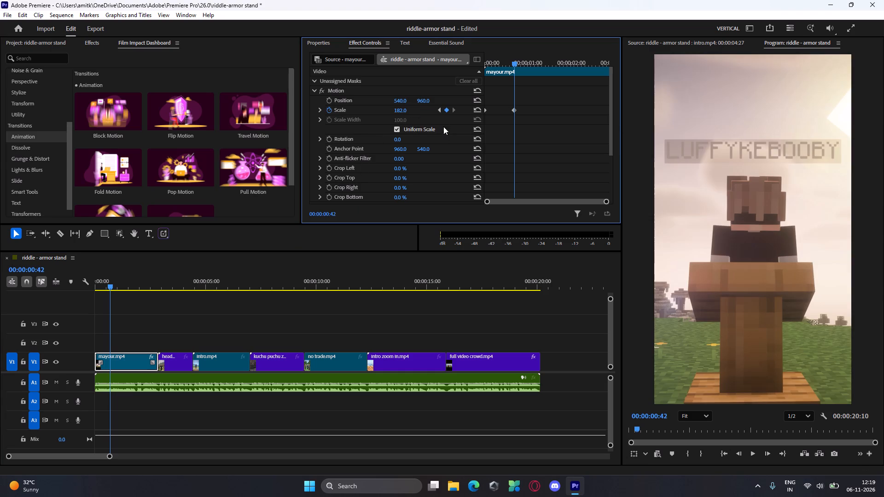
pyautogui.moveTo(112, 283); pyautogui.dragTo(0, 290)
pyautogui.press('space')
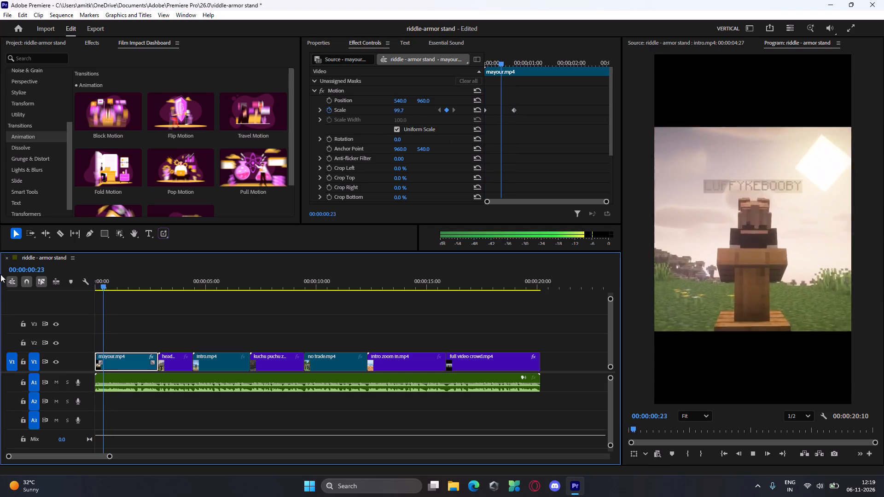
pyautogui.press('space')
# Apply Ease In and Ease Out to both Scale keyframes of the mayour clip.
pyautogui.moveTo(540, 129); pyautogui.dragTo(461, 95)
pyautogui.rightClick(510, 109)
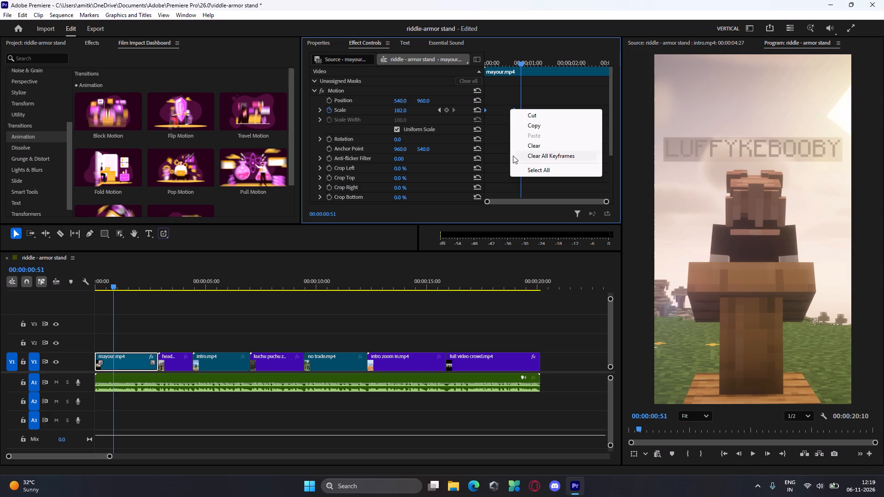
pyautogui.click(506, 150)
pyautogui.moveTo(530, 115); pyautogui.dragTo(472, 106)
pyautogui.rightClick(514, 110)
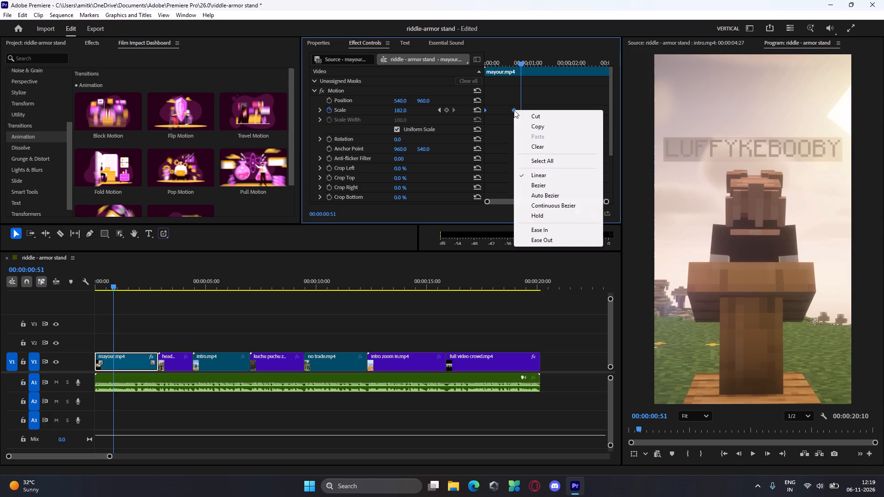
pyautogui.click(542, 228)
pyautogui.rightClick(512, 106)
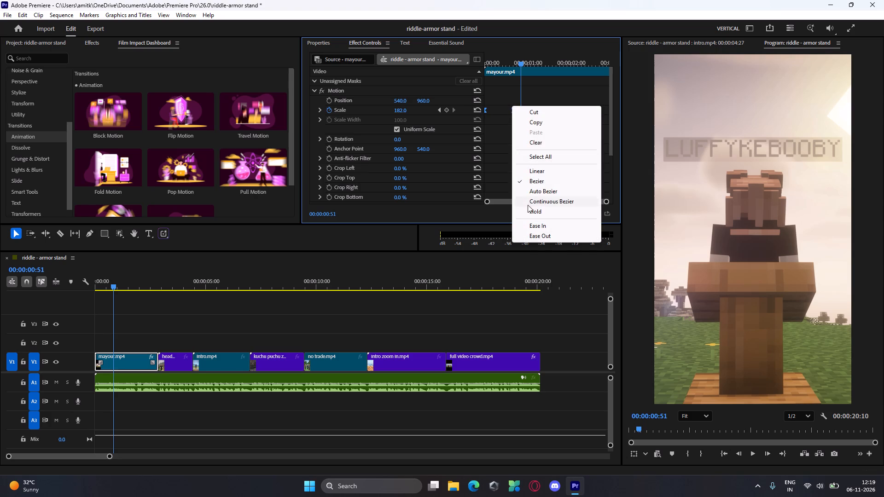
pyautogui.click(537, 237)
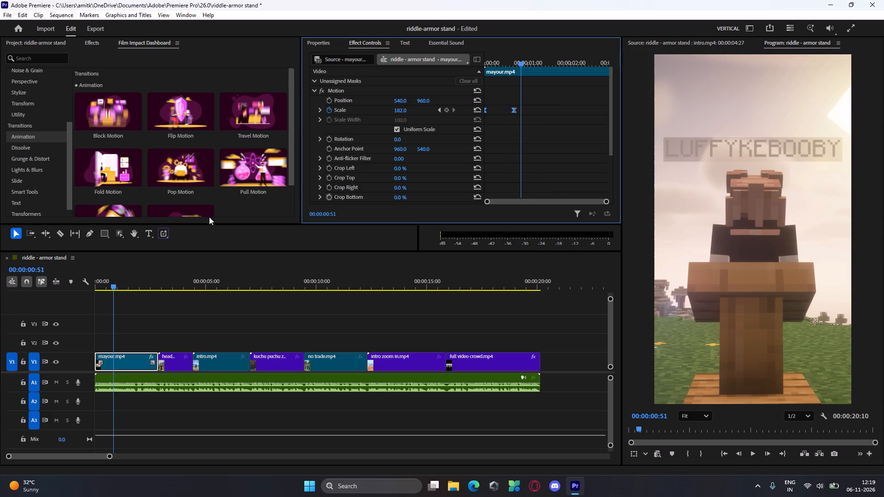
# Reshape the mayour clip's Scale velocity curve by extending the second keyframe's handle towards the first, and play the sequence from the start.
pyautogui.click(320, 111)
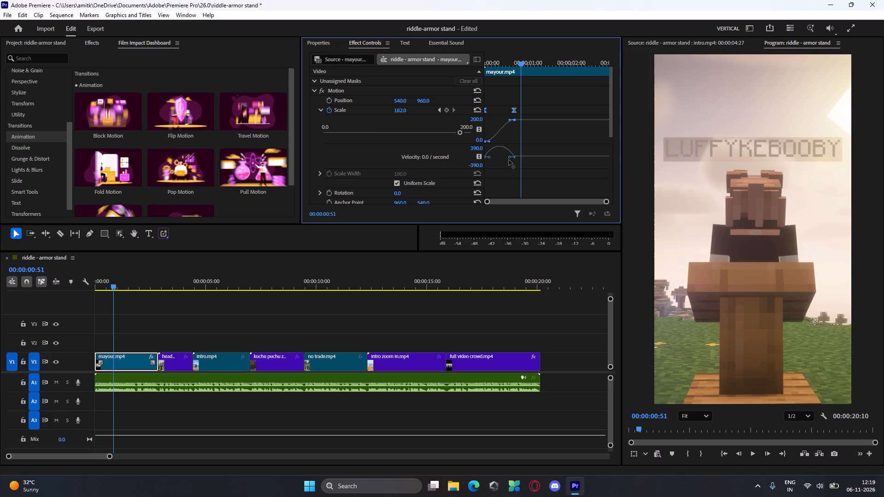
pyautogui.moveTo(509, 159); pyautogui.dragTo(500, 160)
pyautogui.click(140, 318)
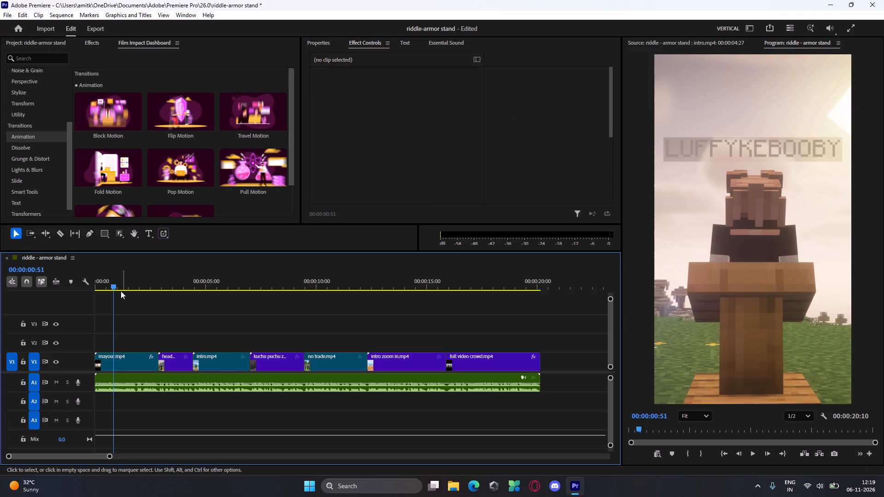
pyautogui.moveTo(117, 289); pyautogui.dragTo(65, 291)
pyautogui.press('space')
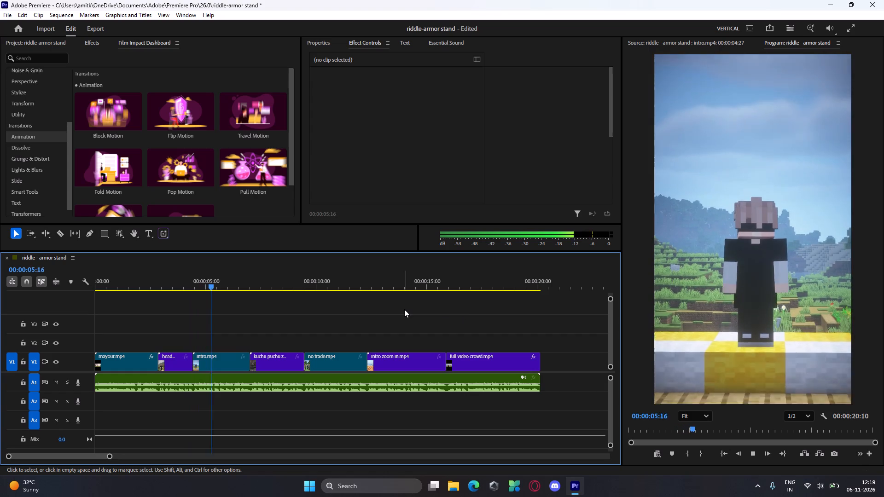
pyautogui.press('space')
# Play the sequence across the cuts around the head nodding clip and browse the Film Impact transitions for a suitable one.
pyautogui.click(138, 289)
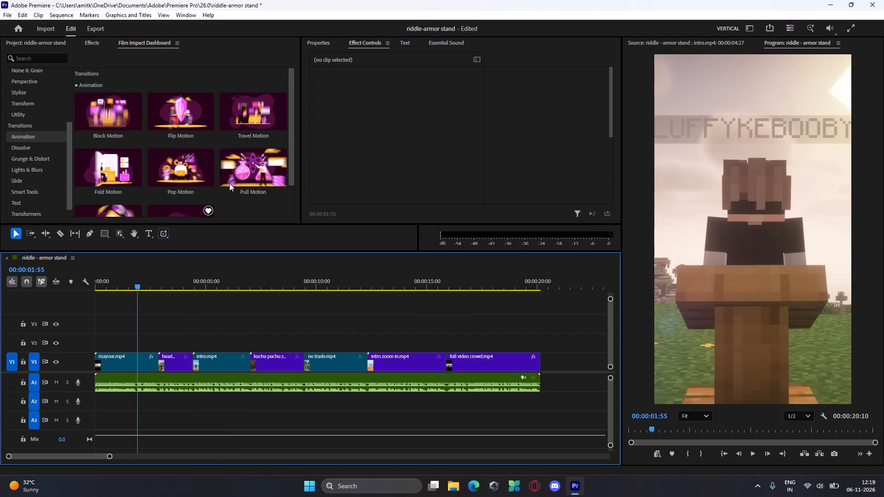
pyautogui.scroll(-2, 192, 164)
pyautogui.press('space')
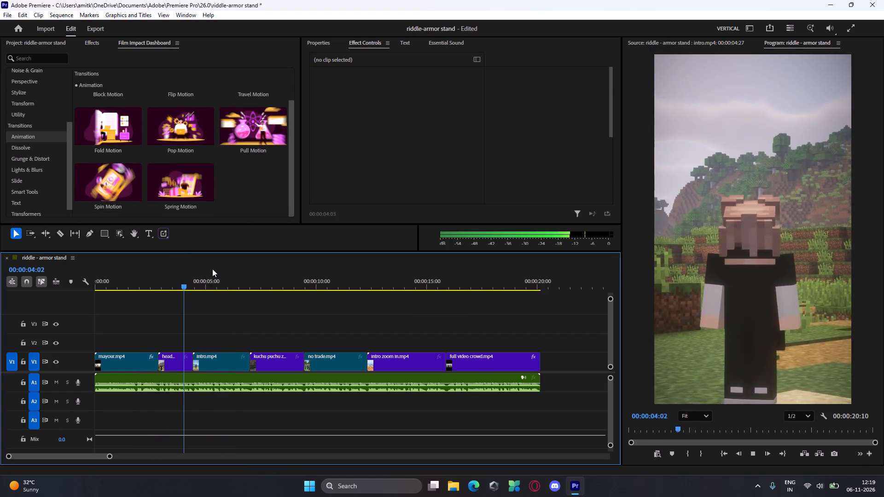
pyautogui.press('space')
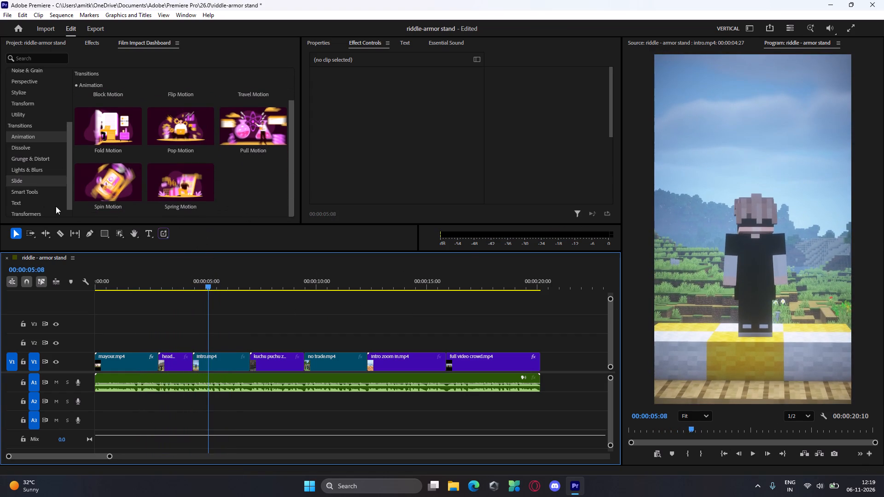
pyautogui.scroll(-2, 42, 205)
pyautogui.click(25, 183)
pyautogui.click(43, 145)
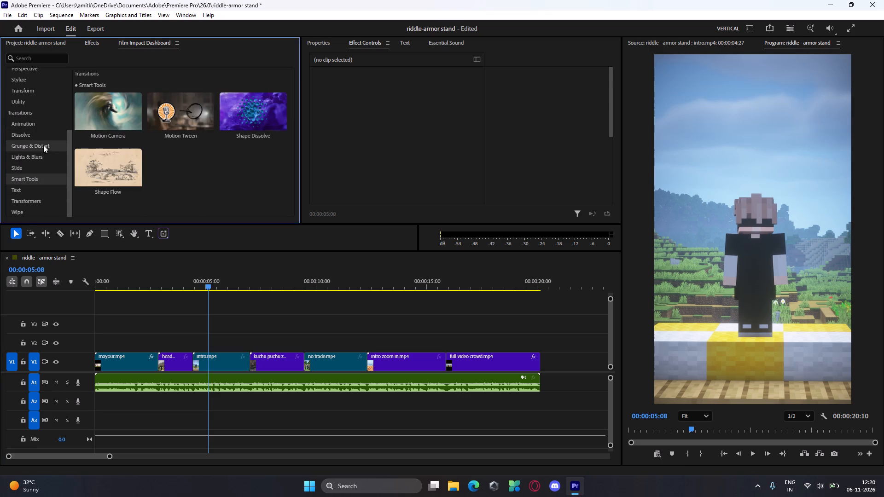
pyautogui.click(39, 162)
pyautogui.click(36, 172)
pyautogui.click(36, 176)
pyautogui.click(36, 116)
pyautogui.scroll(-5, 156, 150)
pyautogui.scroll(3, 156, 150)
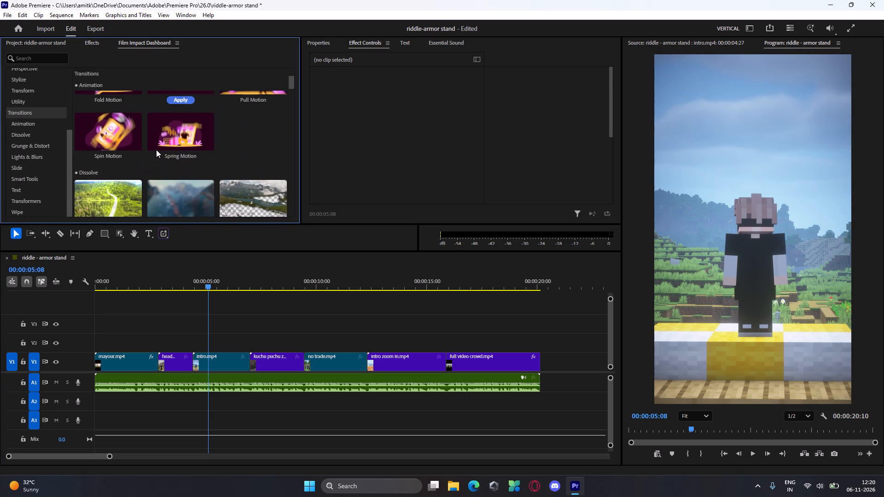
pyautogui.scroll(-1, 156, 150)
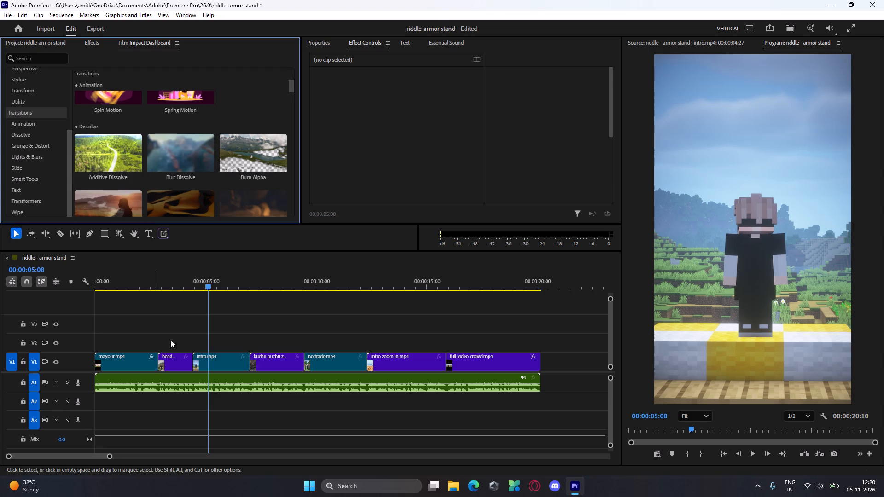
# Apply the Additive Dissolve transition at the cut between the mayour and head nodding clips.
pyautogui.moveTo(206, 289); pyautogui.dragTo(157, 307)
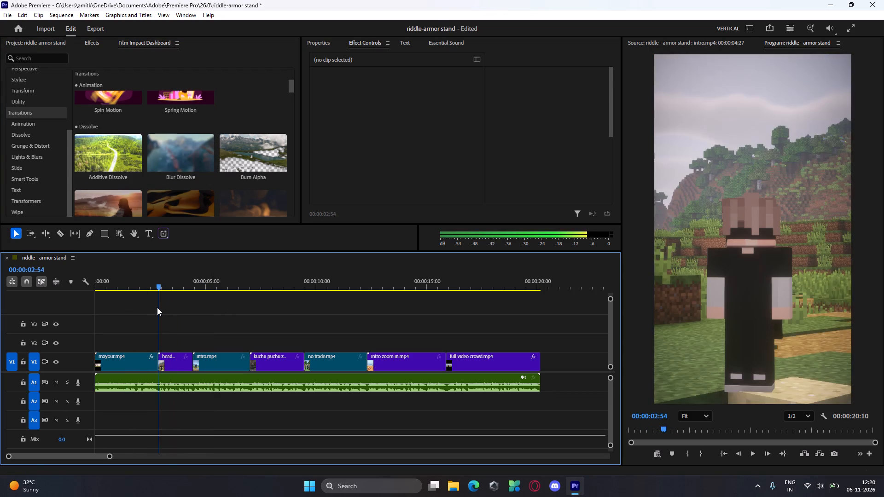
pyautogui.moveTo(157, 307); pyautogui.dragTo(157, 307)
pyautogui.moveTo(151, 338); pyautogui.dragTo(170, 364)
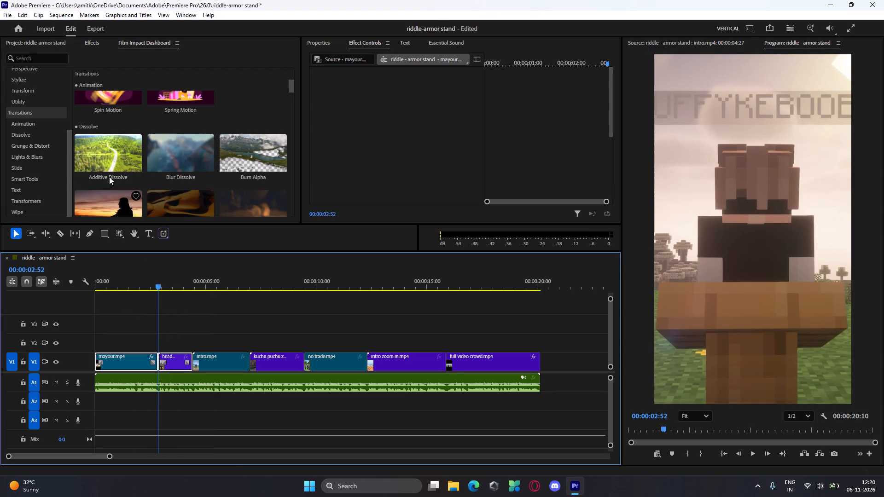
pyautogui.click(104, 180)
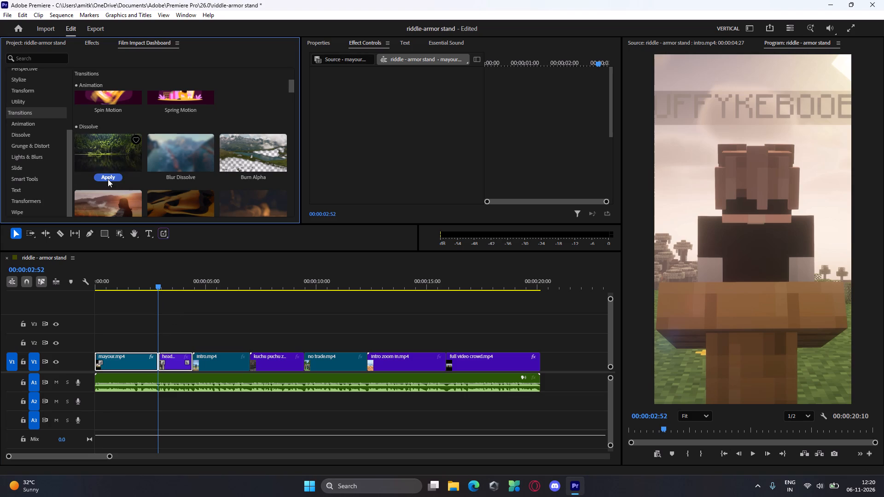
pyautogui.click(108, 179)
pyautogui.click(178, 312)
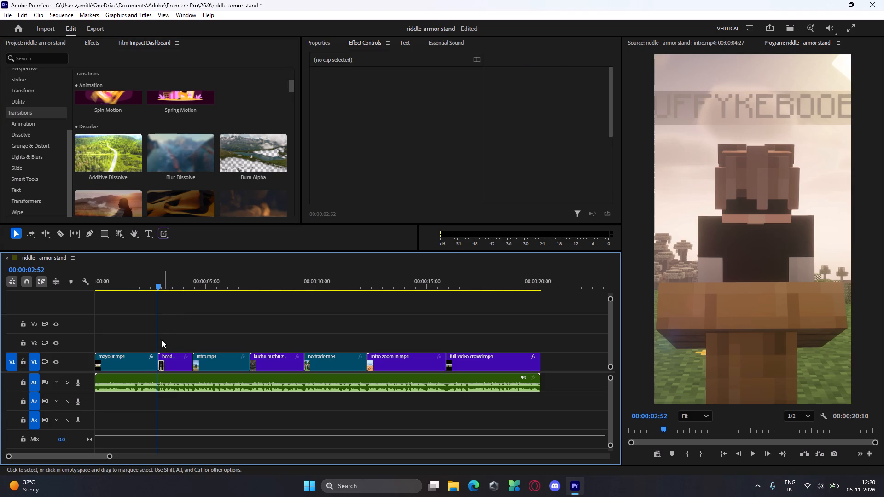
# Play the sequence across the dissolve from the mayour clip to the head nodding clip to judge the transition.
pyautogui.keyDown('alt'); pyautogui.scroll(10, 166, 336); pyautogui.keyUp('alt')
pyautogui.moveTo(147, 284); pyautogui.dragTo(0, 297)
pyautogui.click(273, 280)
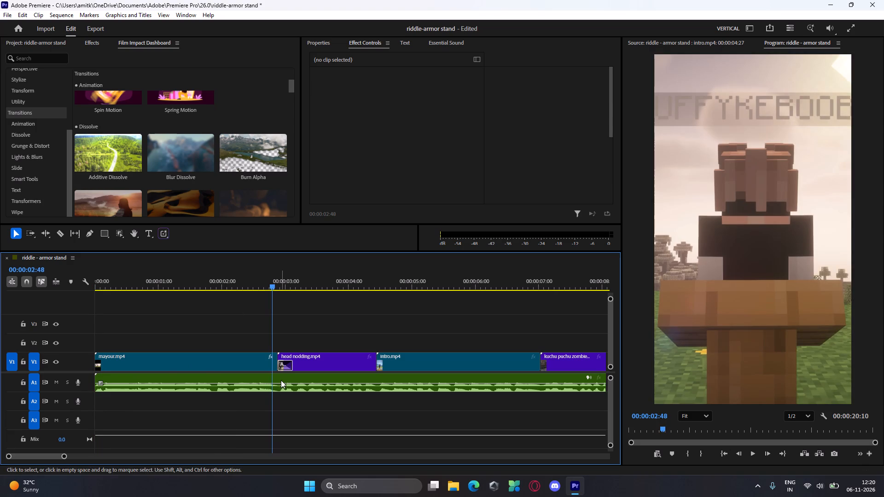
pyautogui.keyDown('alt'); pyautogui.scroll(16, 281, 380); pyautogui.keyUp('alt')
pyautogui.press('space')
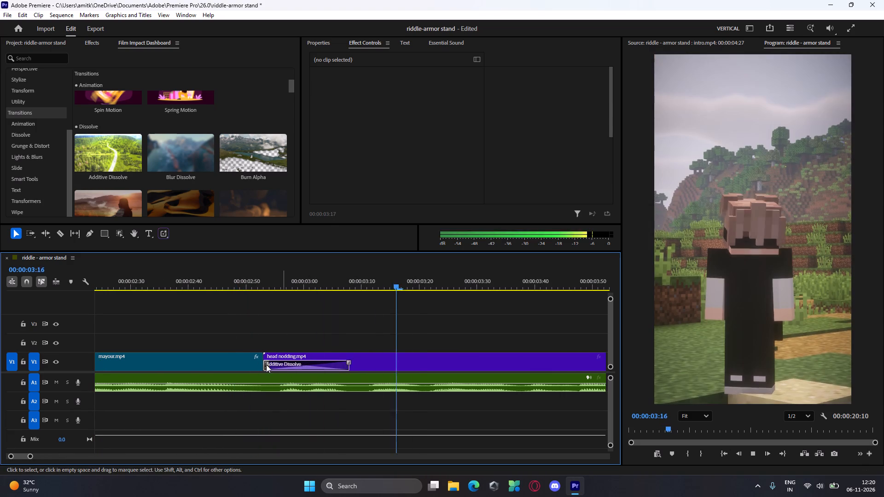
pyautogui.press('space')
pyautogui.click(198, 289)
pyautogui.press('space')
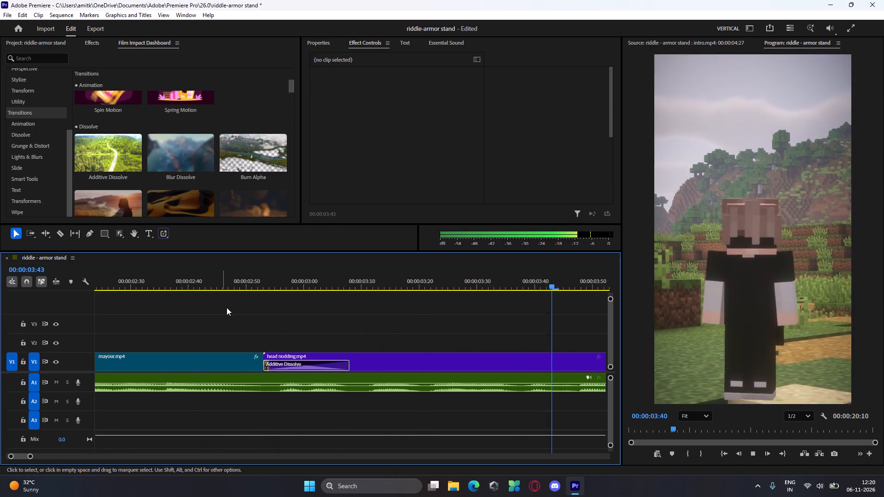
pyautogui.press('space')
pyautogui.press('space')
pyautogui.scroll(-5, 231, 353)
pyautogui.press('space')
pyautogui.scroll(-3, 231, 342)
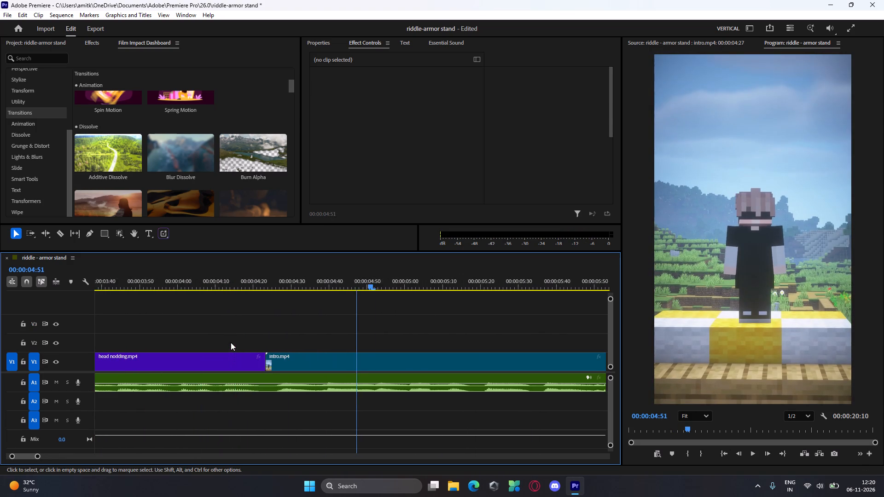
pyautogui.scroll(-3, 231, 342)
pyautogui.keyDown('alt'); pyautogui.scroll(-15, 232, 341); pyautogui.keyUp('alt')
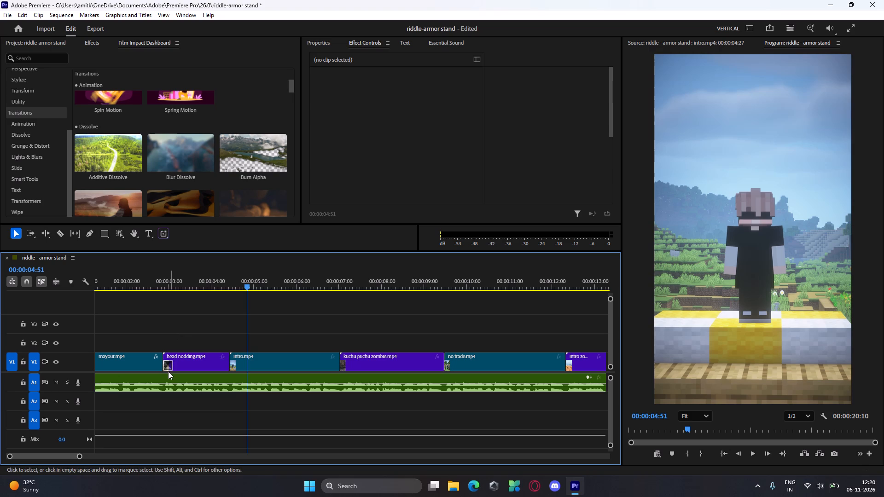
pyautogui.click(167, 370)
pyautogui.click(224, 326)
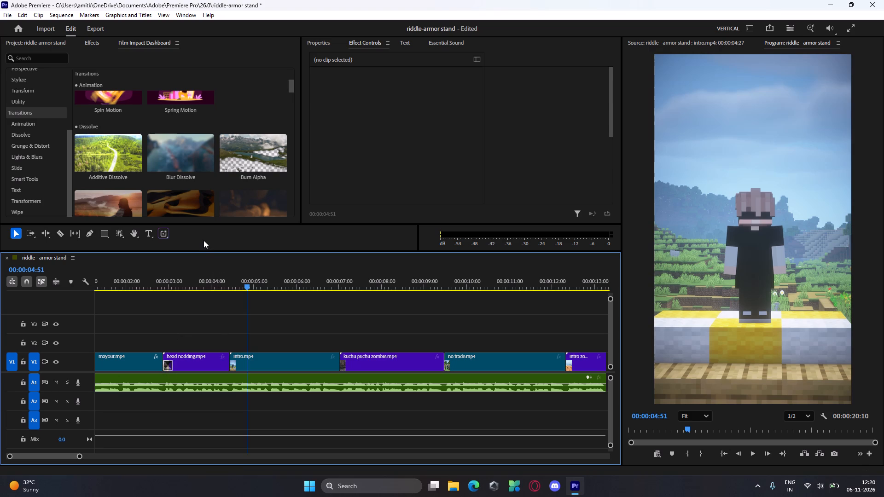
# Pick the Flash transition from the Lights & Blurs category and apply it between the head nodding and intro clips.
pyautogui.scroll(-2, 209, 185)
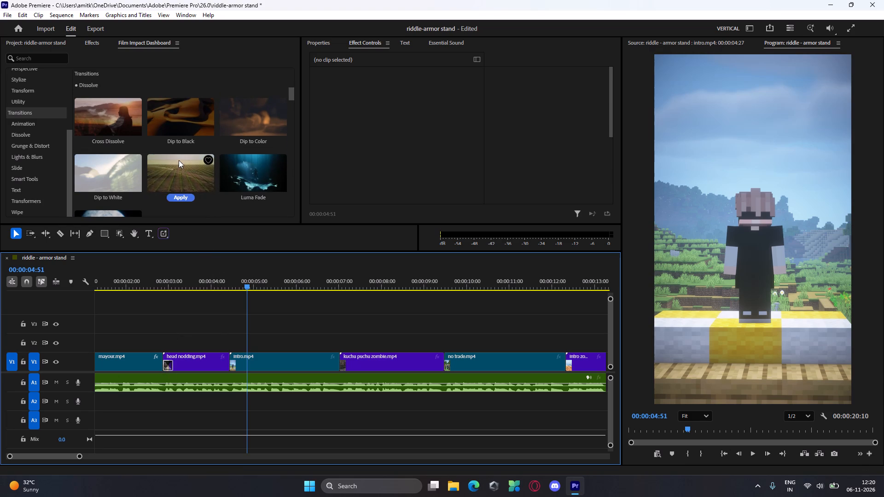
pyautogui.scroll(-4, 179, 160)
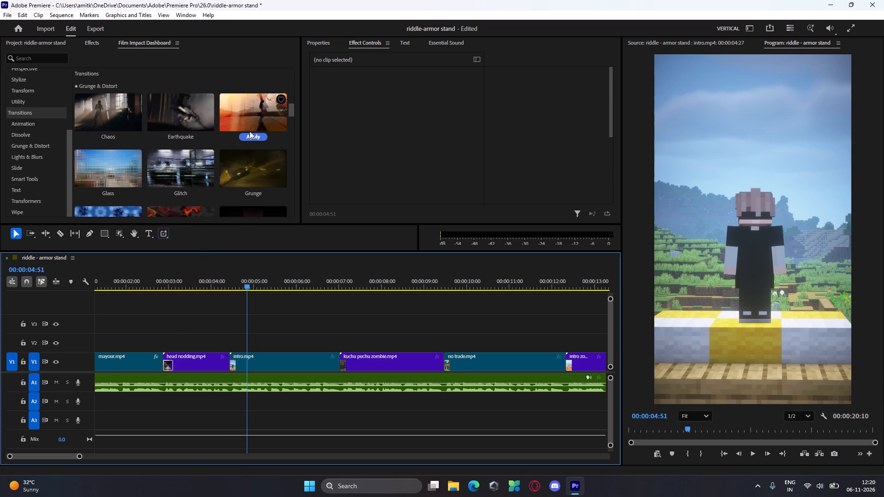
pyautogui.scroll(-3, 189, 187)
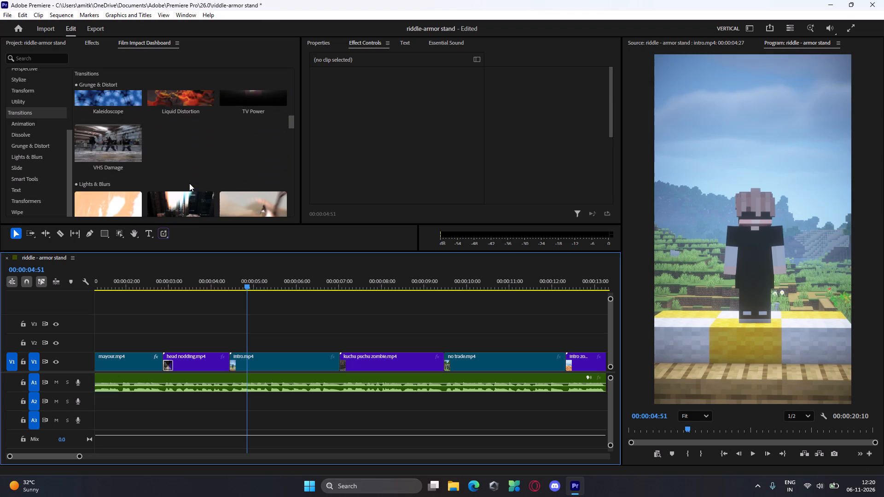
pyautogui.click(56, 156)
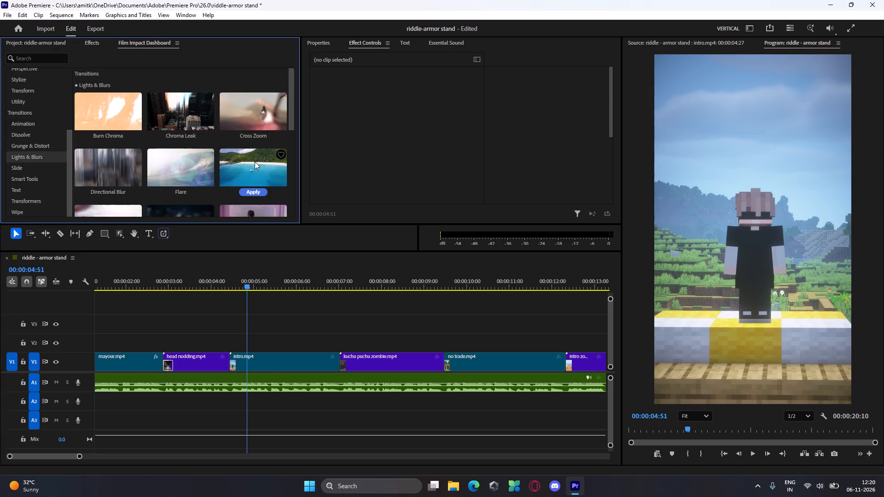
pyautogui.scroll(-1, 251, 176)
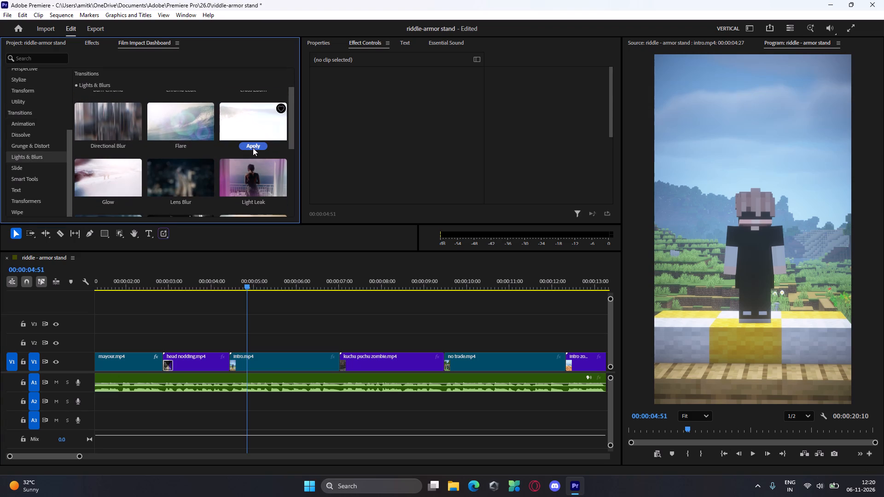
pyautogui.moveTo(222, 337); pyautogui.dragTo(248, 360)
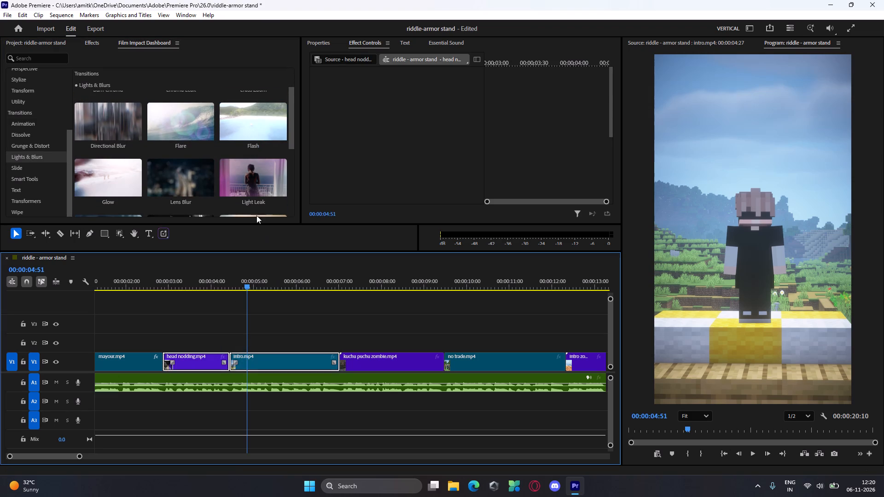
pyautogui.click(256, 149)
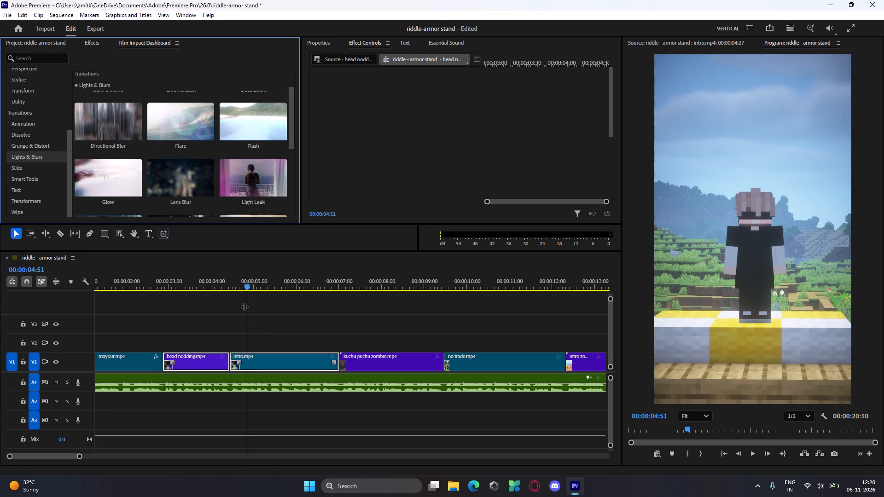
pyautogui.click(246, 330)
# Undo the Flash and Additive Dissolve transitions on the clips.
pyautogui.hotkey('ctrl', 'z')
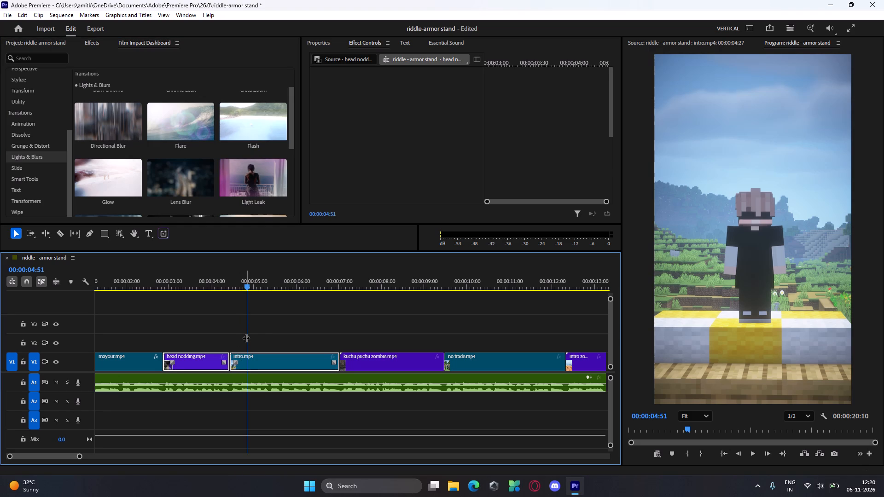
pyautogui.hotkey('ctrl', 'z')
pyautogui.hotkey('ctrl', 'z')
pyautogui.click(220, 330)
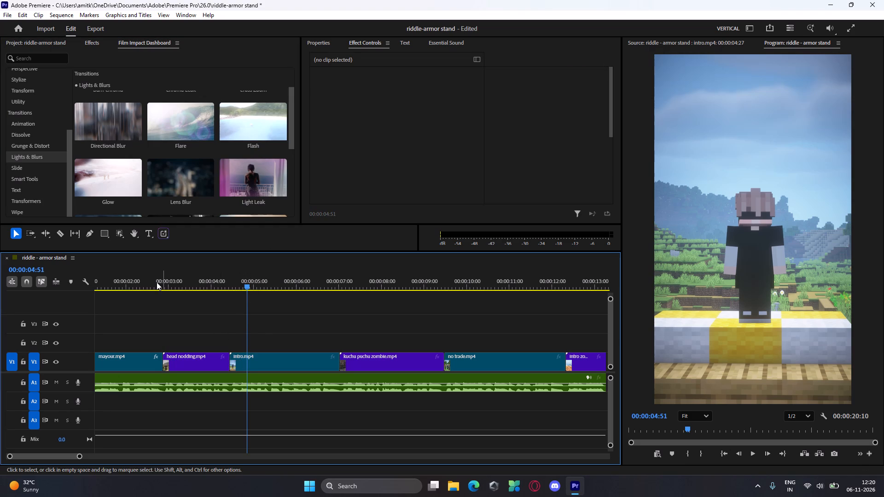
# Create a 1080 x 1920 adjustment layer with a 60.00 fps timebase.
pyautogui.click(38, 45)
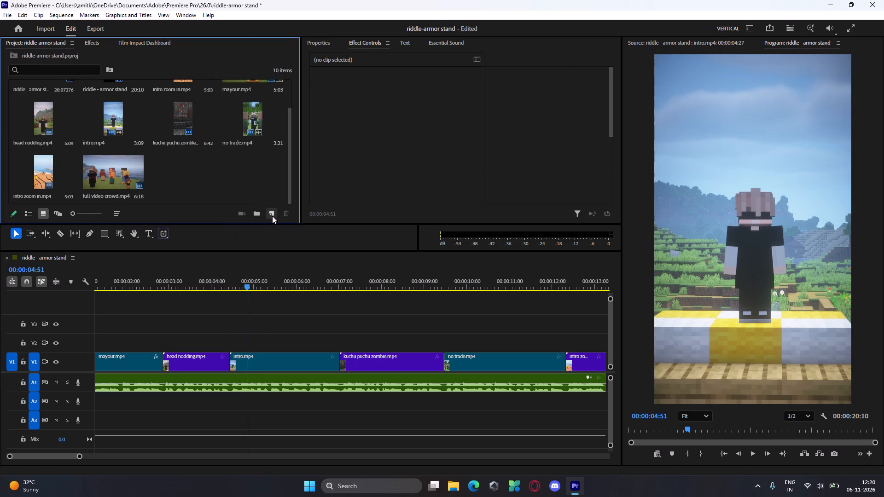
pyautogui.click(272, 216)
pyautogui.click(289, 262)
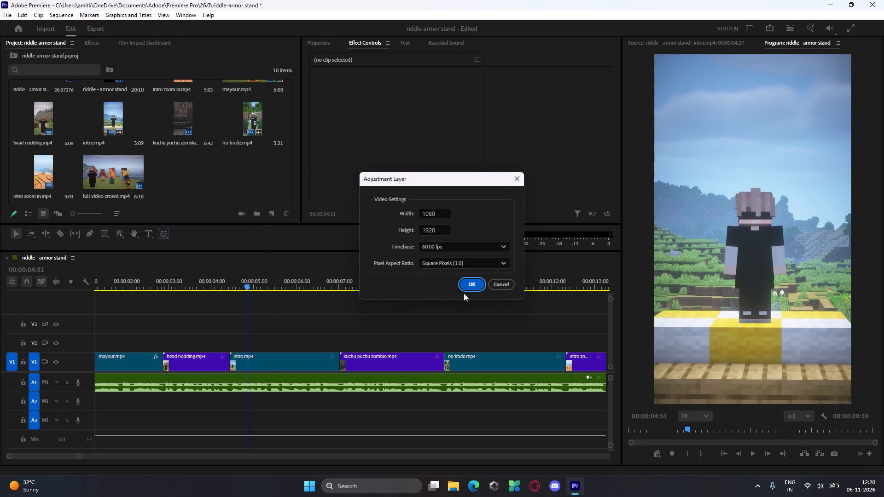
pyautogui.click(470, 292)
pyautogui.click(472, 285)
# Place the adjustment layer on V2 across the mayour–head nodding cut and trim its end to just past the cut.
pyautogui.moveTo(194, 177); pyautogui.dragTo(175, 329)
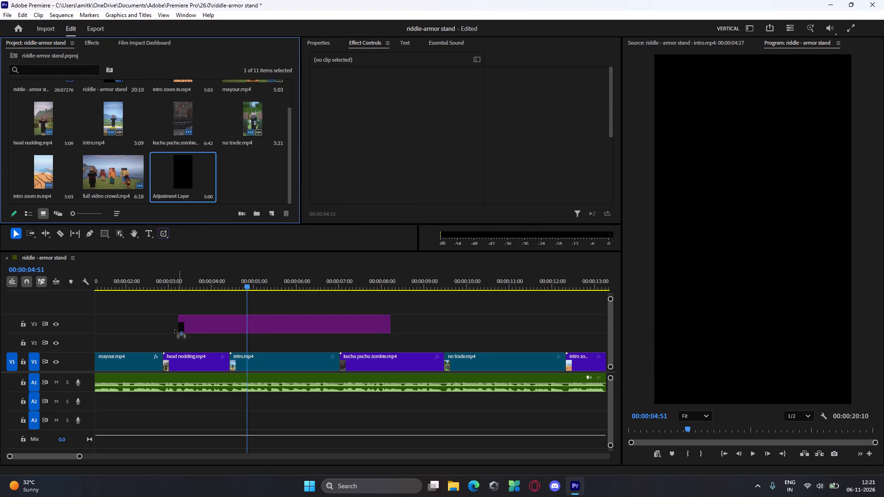
pyautogui.moveTo(175, 329); pyautogui.dragTo(157, 347)
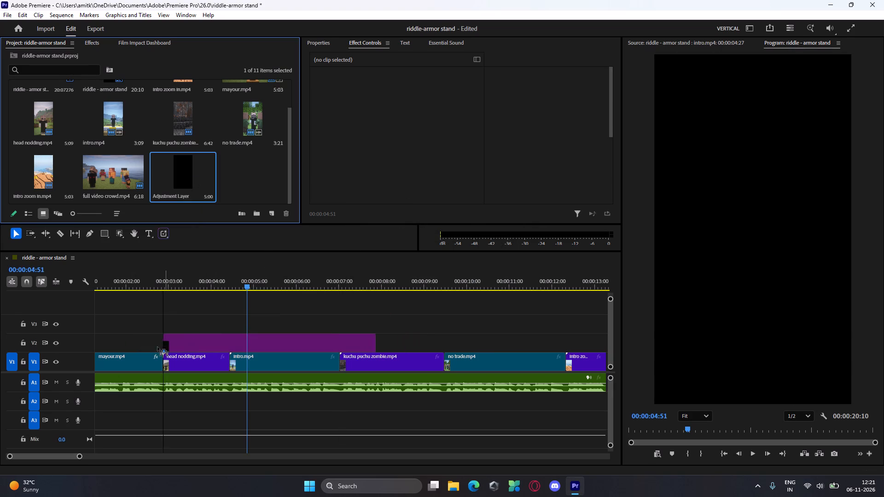
pyautogui.moveTo(157, 347); pyautogui.dragTo(150, 349)
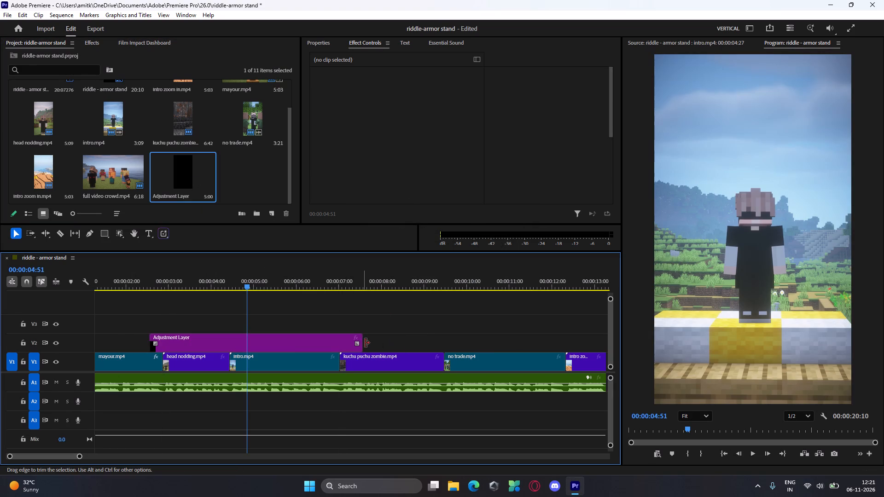
pyautogui.moveTo(364, 342); pyautogui.dragTo(178, 343)
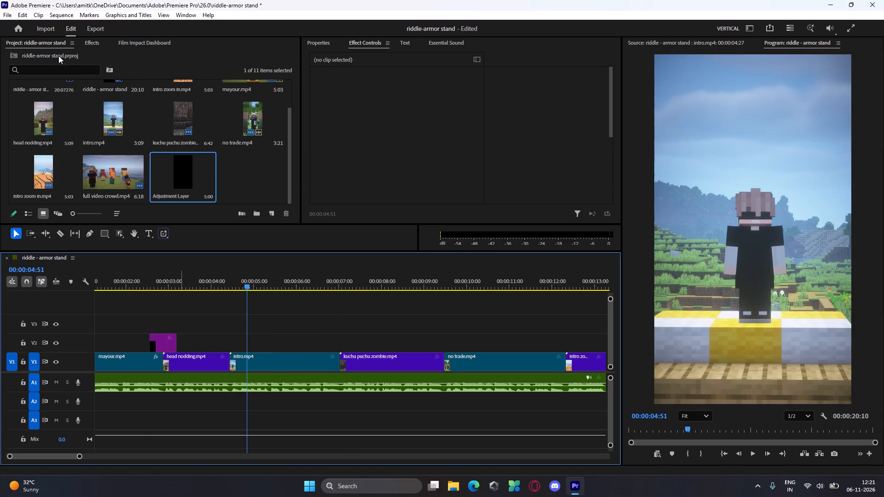
# Apply the Flash transition to the adjustment layer above the mayour–head nodding cut.
pyautogui.click(149, 46)
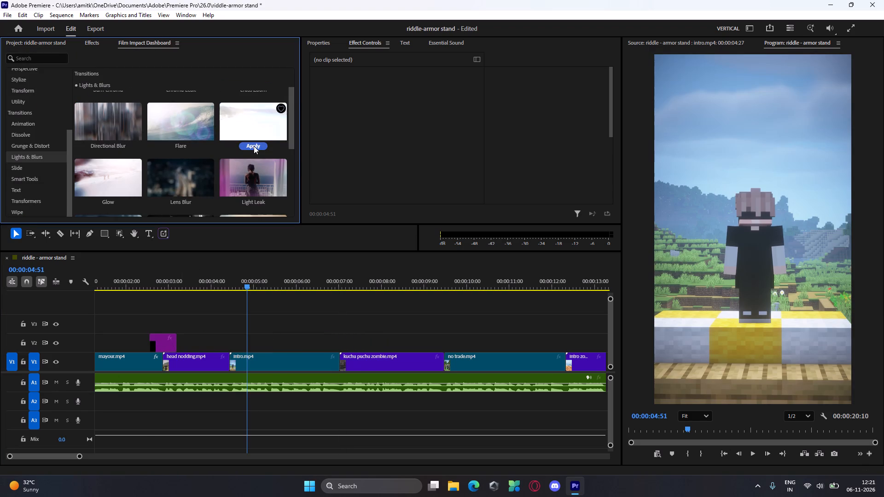
pyautogui.click(169, 335)
pyautogui.click(253, 151)
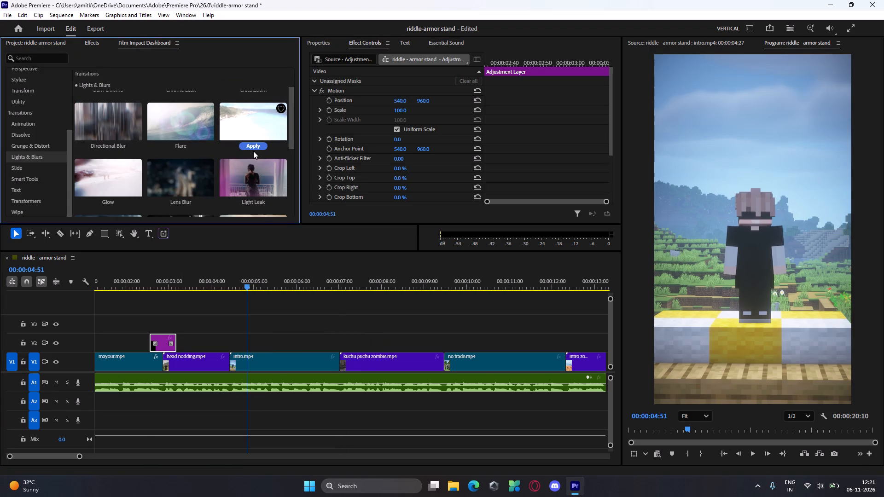
pyautogui.click(252, 148)
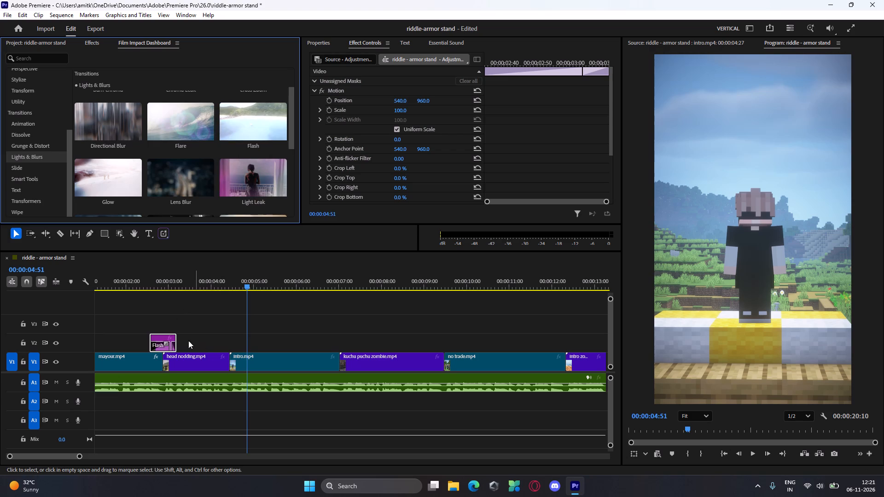
# Preview the mayour–head nodding cut and undo the Flash transitions and the adjustment layer placed on V2 above it.
pyautogui.keyDown('alt'); pyautogui.scroll(20, 130, 326); pyautogui.keyUp('alt')
pyautogui.keyDown('alt'); pyautogui.scroll(1, 130, 326); pyautogui.keyUp('alt')
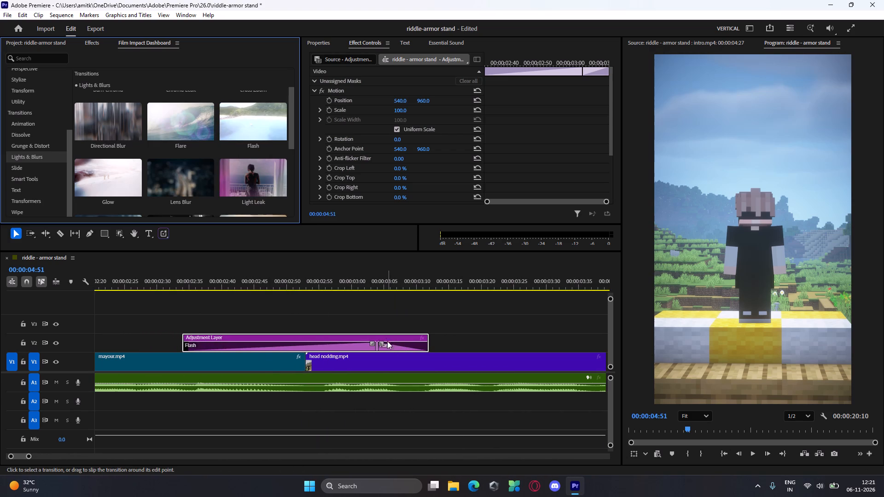
pyautogui.click(172, 289)
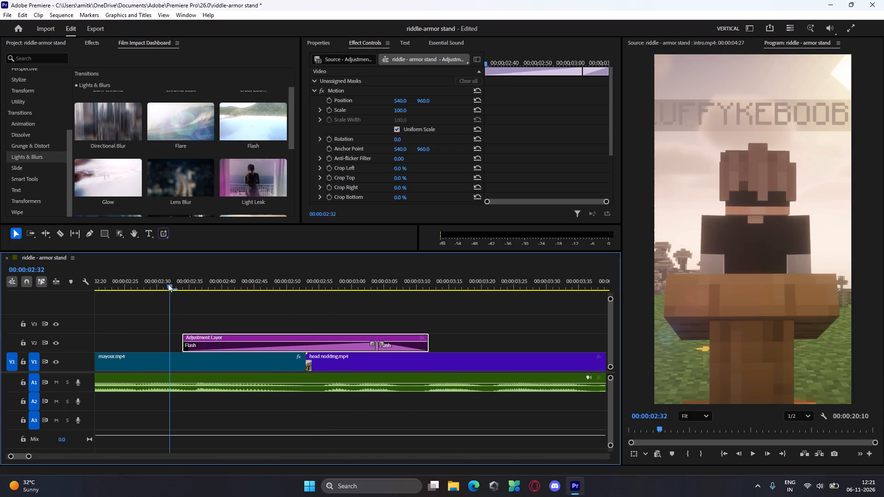
pyautogui.hotkey('ctrl', 'z')
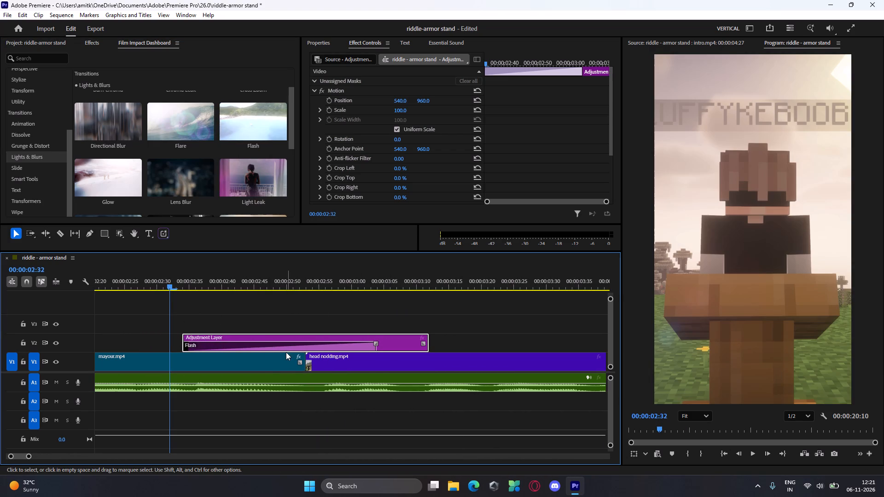
pyautogui.press('space')
pyautogui.press('space')
pyautogui.click(143, 284)
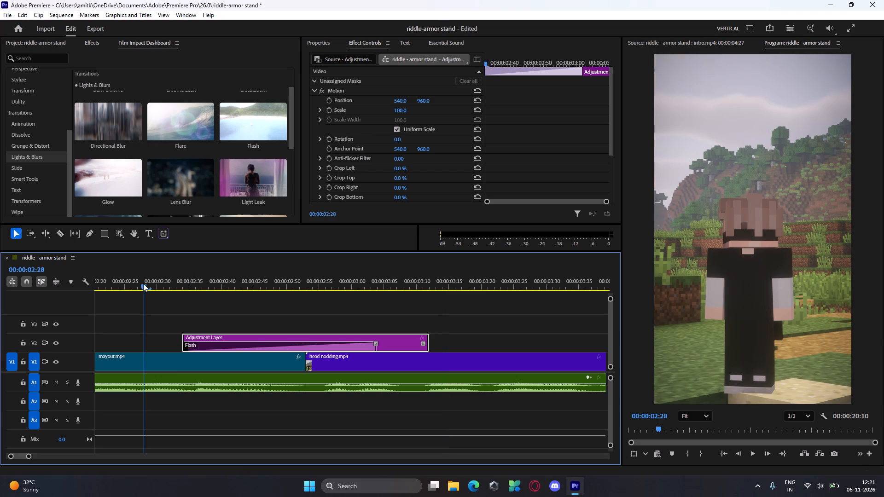
pyautogui.press('space')
pyautogui.press('space')
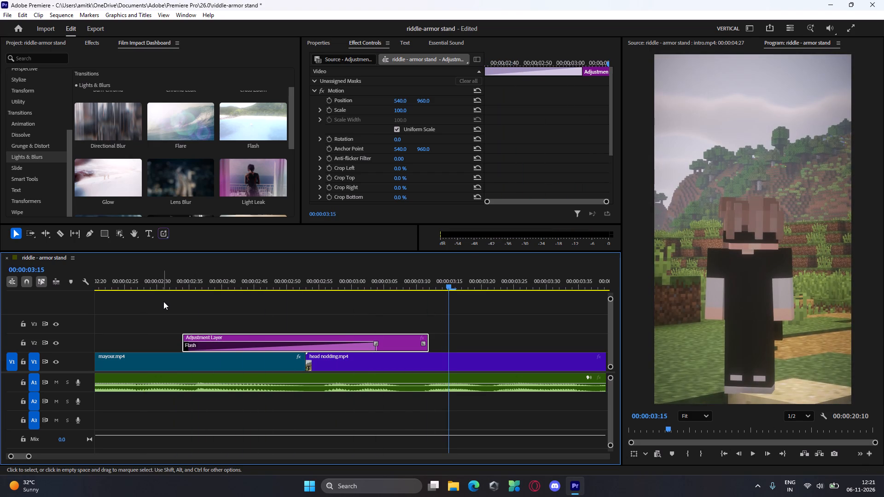
pyautogui.hotkey('ctrl', 'z')
pyautogui.hotkey('ctrl', 'z')
pyautogui.hotkey('ctrl', 'z')
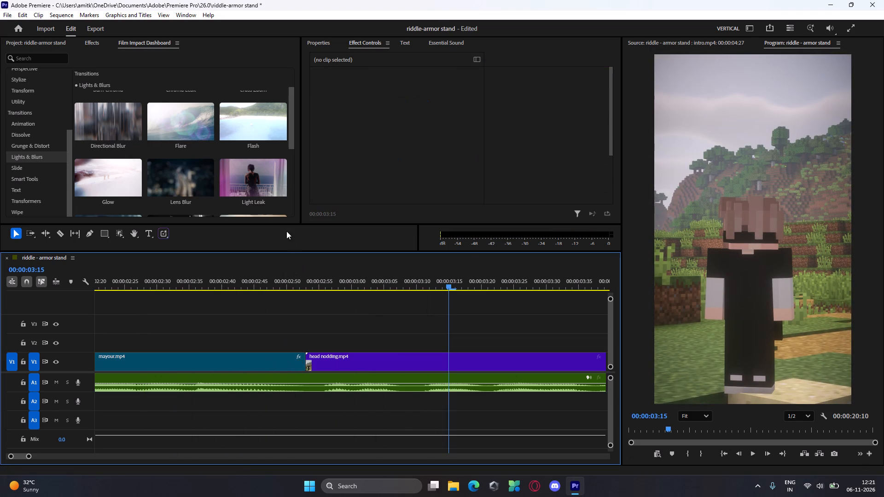
# Apply the Lens Blur transition between the mayour and head nodding clips and play back the cut.
pyautogui.keyDown('alt'); pyautogui.scroll(-6, 288, 263); pyautogui.keyUp('alt')
pyautogui.keyDown('alt'); pyautogui.scroll(-4, 346, 300); pyautogui.keyUp('alt')
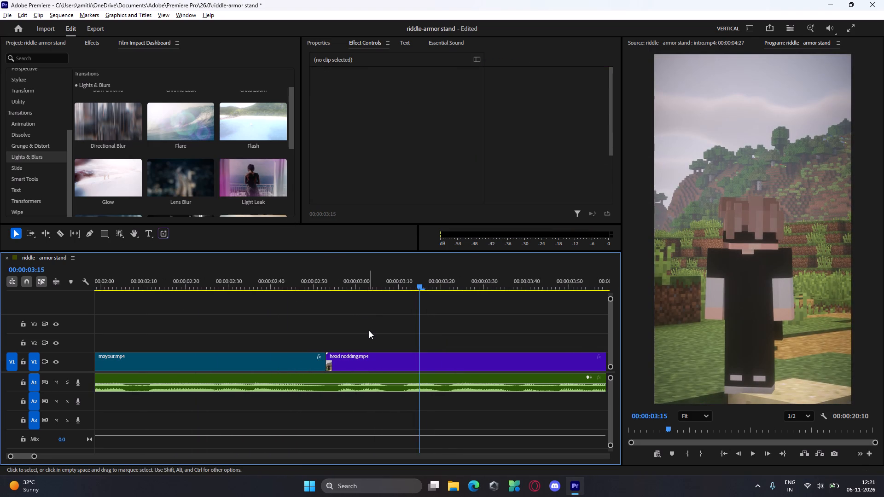
pyautogui.keyDown('alt'); pyautogui.scroll(-5, 369, 330); pyautogui.keyUp('alt')
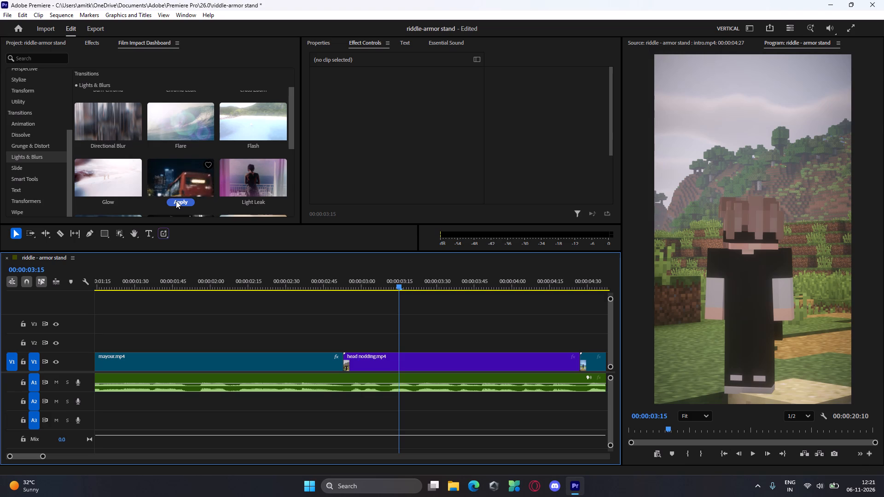
pyautogui.moveTo(331, 334); pyautogui.dragTo(380, 368)
pyautogui.click(176, 203)
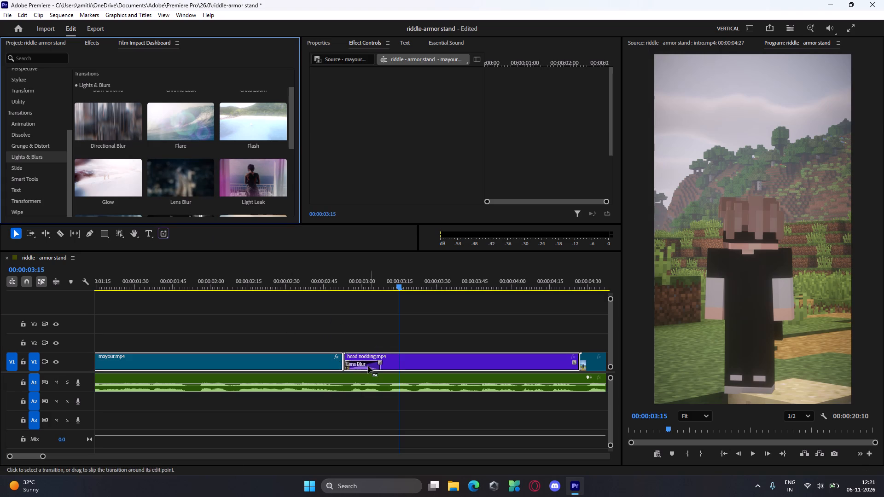
pyautogui.moveTo(360, 365); pyautogui.dragTo(337, 364)
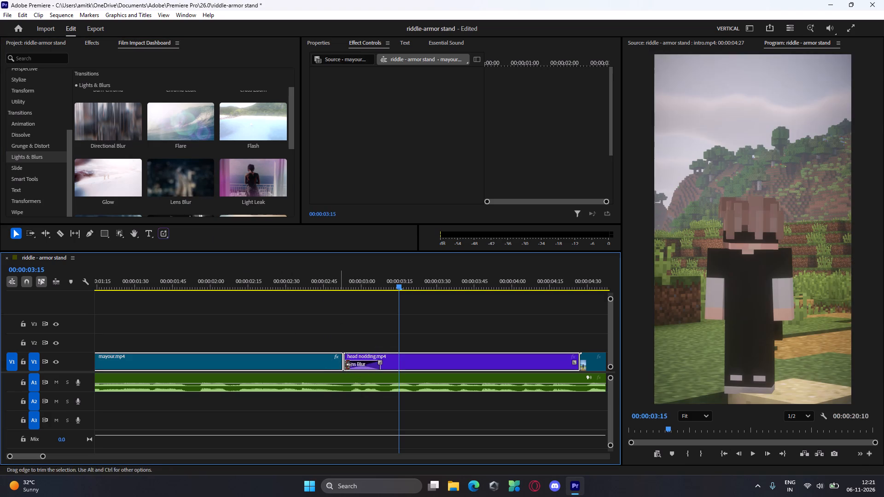
pyautogui.click(297, 260)
pyautogui.click(297, 289)
pyautogui.press('space')
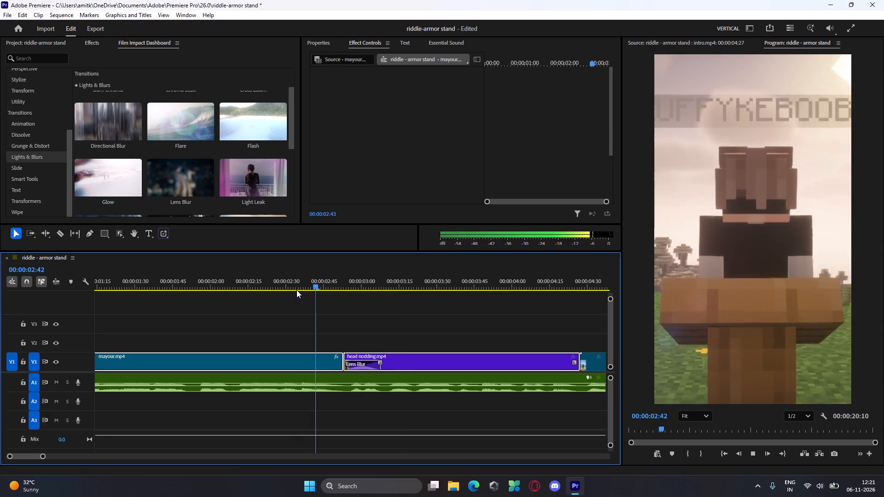
pyautogui.press('space')
pyautogui.scroll(-6, 357, 318)
pyautogui.press('space')
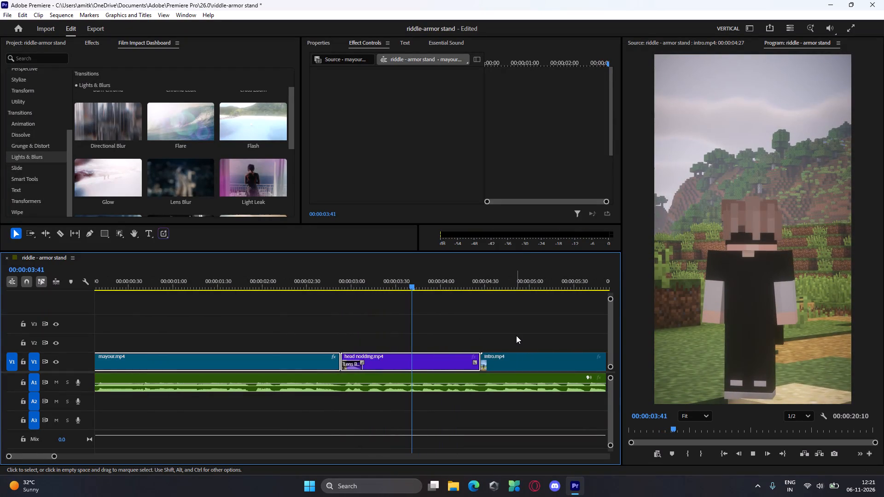
pyautogui.click(507, 334)
pyautogui.press('space')
# Apply the Flash transition between the head nodding and intro clips and play back the cut.
pyautogui.click(483, 329)
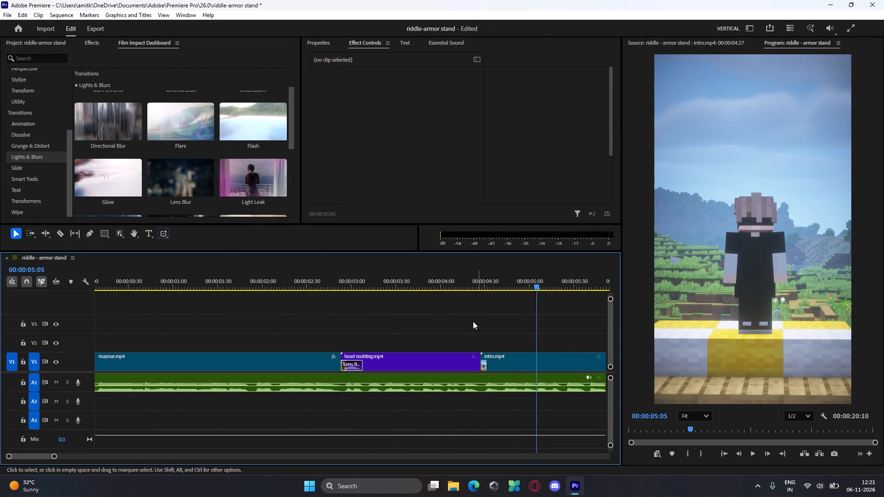
pyautogui.moveTo(460, 335); pyautogui.dragTo(505, 370)
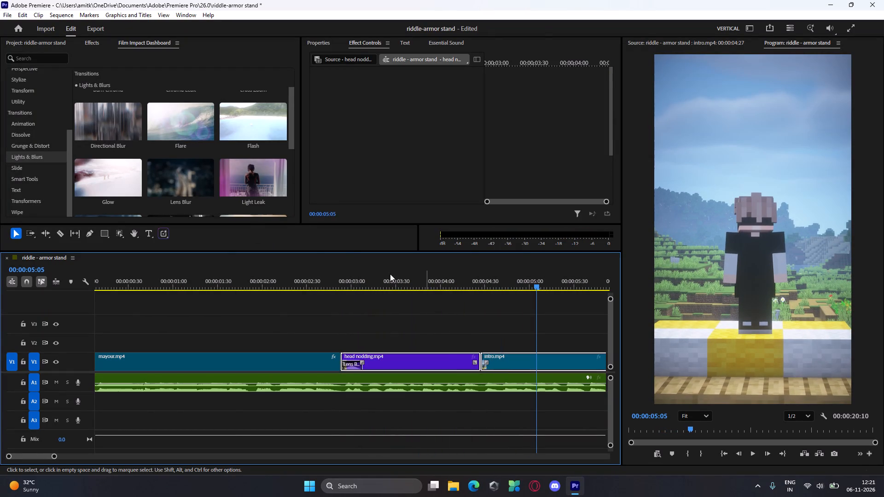
pyautogui.click(260, 146)
pyautogui.click(437, 287)
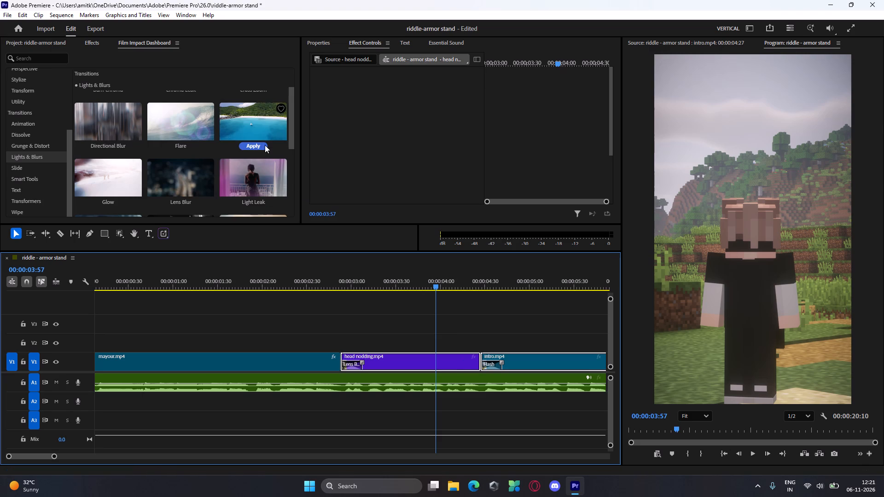
pyautogui.click(264, 144)
pyautogui.moveTo(473, 322); pyautogui.dragTo(510, 304)
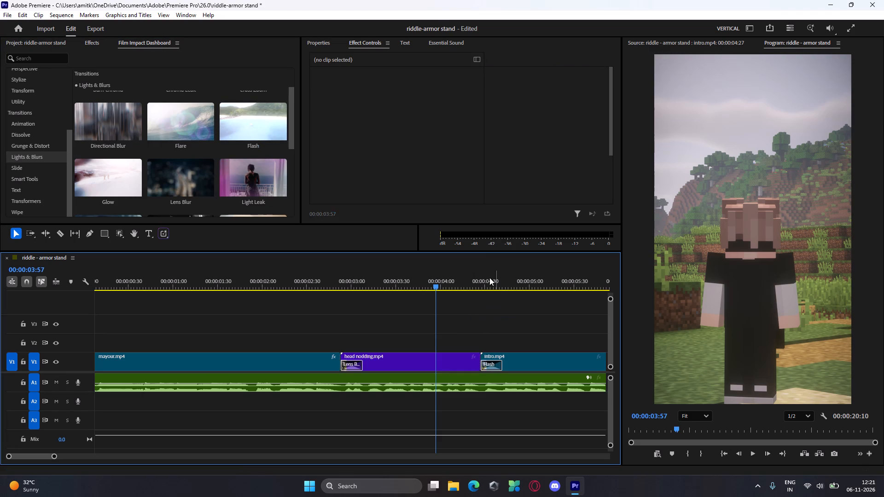
pyautogui.moveTo(489, 276); pyautogui.dragTo(226, 309)
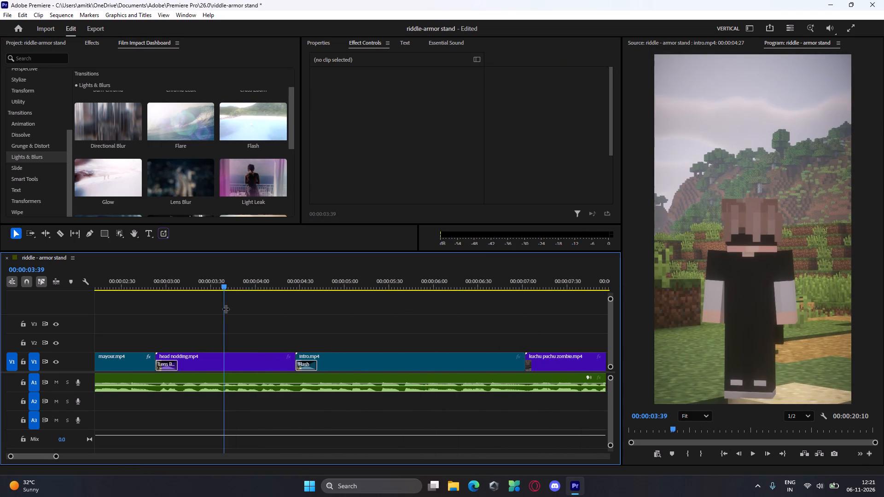
pyautogui.press('space')
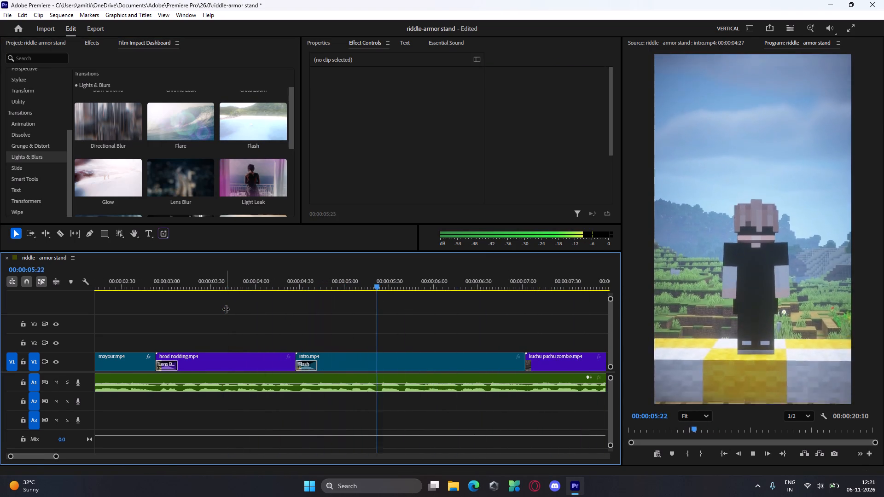
pyautogui.keyDown('alt'); pyautogui.scroll(-4, 365, 349); pyautogui.keyUp('alt')
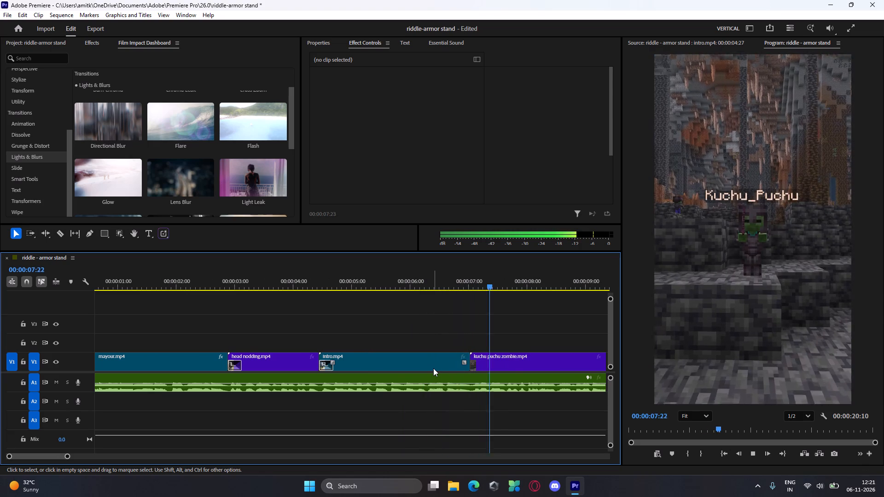
pyautogui.press('space')
pyautogui.press('space')
pyautogui.press('space')
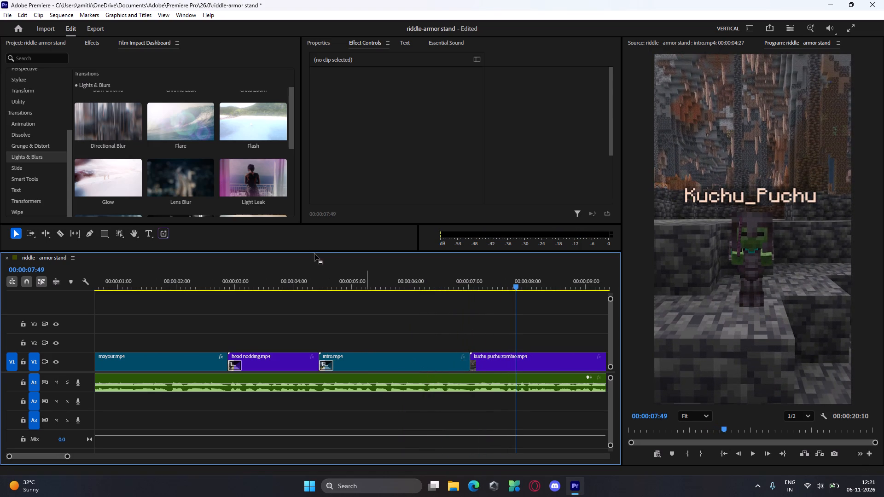
# Apply the Light Leak transition between the intro and kuchu puchu zombie clips and play back the cut.
pyautogui.moveTo(445, 333); pyautogui.dragTo(495, 367)
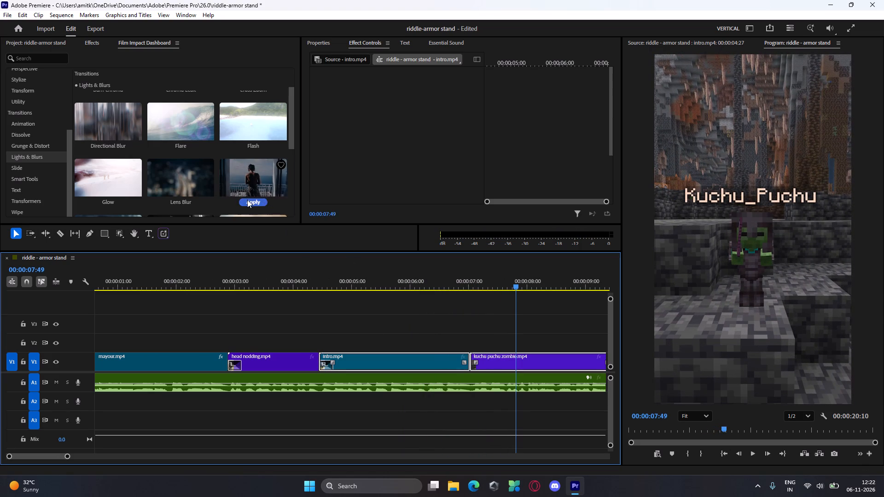
pyautogui.click(247, 200)
pyautogui.click(460, 336)
pyautogui.click(440, 285)
pyautogui.press('space')
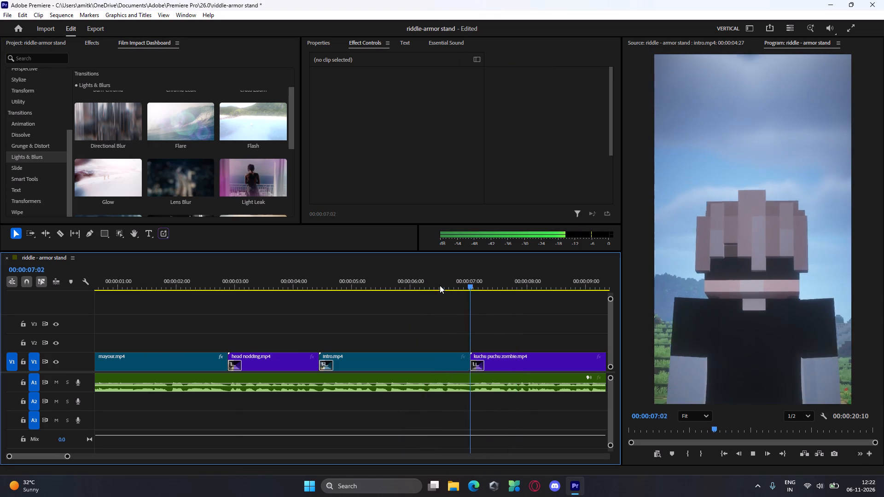
pyautogui.keyDown('alt'); pyautogui.scroll(-6, 407, 422); pyautogui.keyUp('alt')
pyautogui.keyDown('alt'); pyautogui.scroll(-2, 467, 411); pyautogui.keyUp('alt')
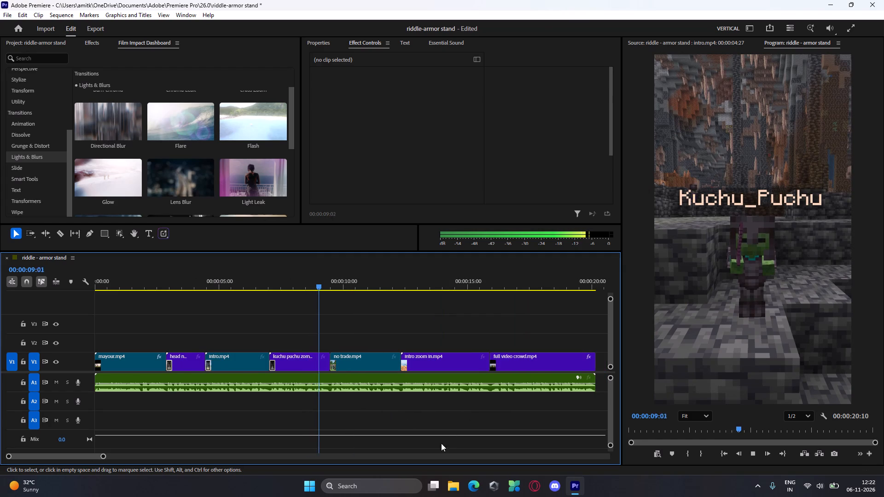
pyautogui.press('space')
# Apply the Stripe transition between the kuchu puchu zombie and no trade clips and play back the cut.
pyautogui.scroll(-3, 205, 183)
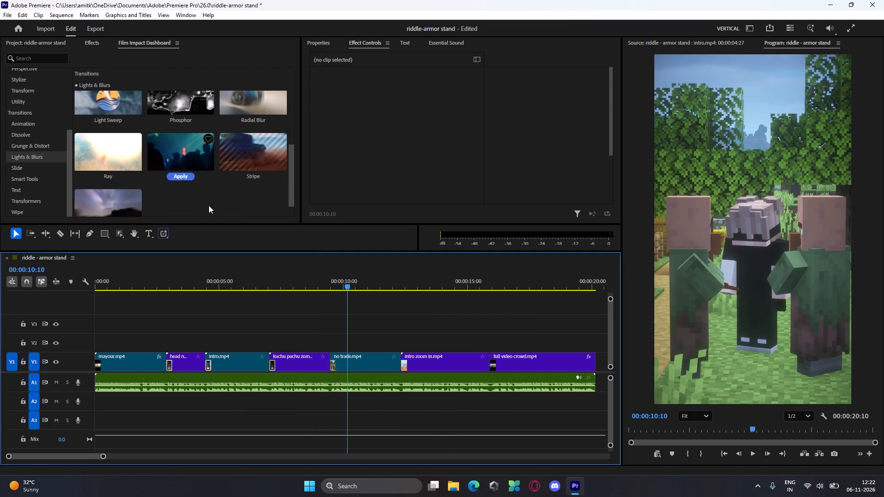
pyautogui.moveTo(311, 341); pyautogui.dragTo(363, 370)
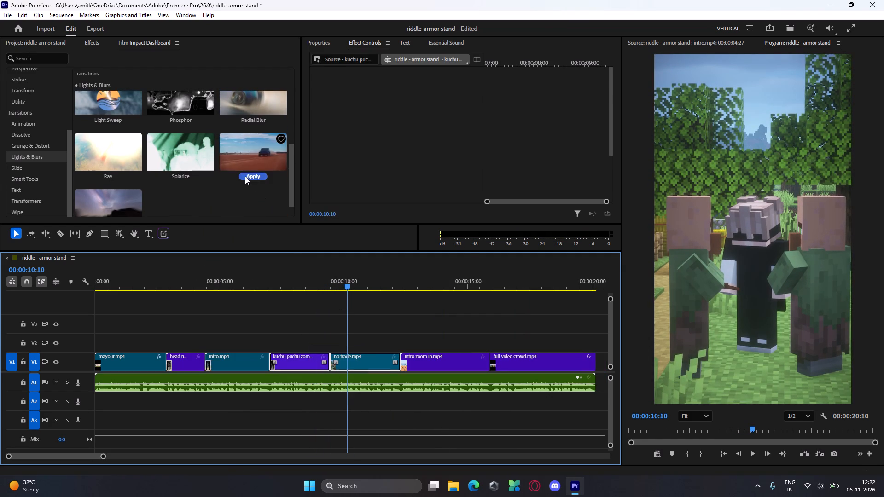
pyautogui.click(251, 176)
pyautogui.click(303, 291)
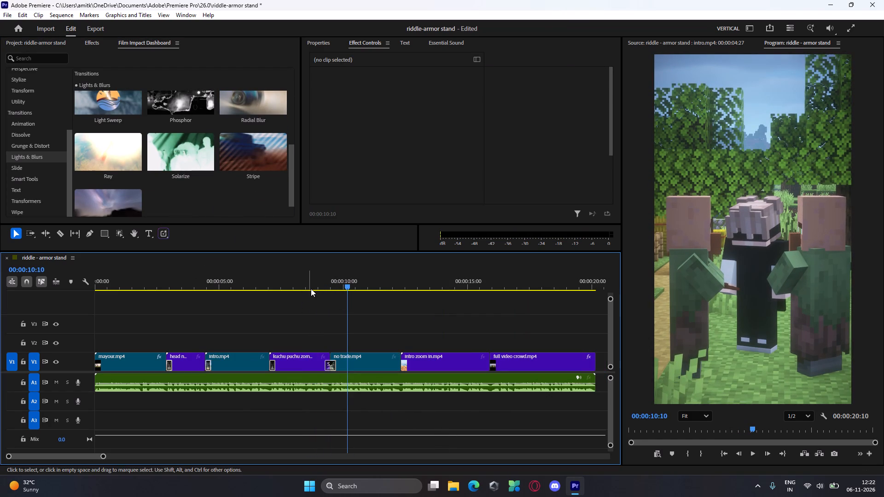
pyautogui.click(311, 288)
pyautogui.press('space')
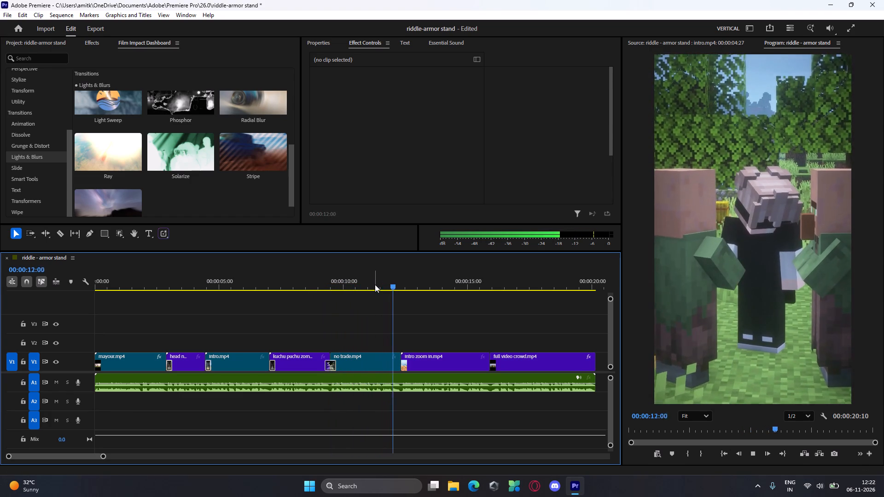
pyautogui.press('space')
# Apply the Zoom Blur transition between the no trade and intro zoom in clips and play back the cut.
pyautogui.moveTo(395, 339); pyautogui.dragTo(419, 366)
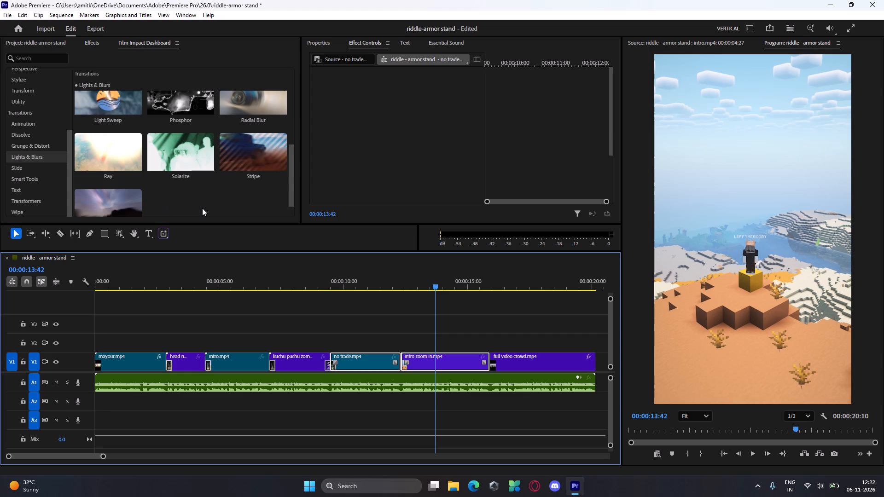
pyautogui.scroll(-1, 202, 208)
pyautogui.click(108, 208)
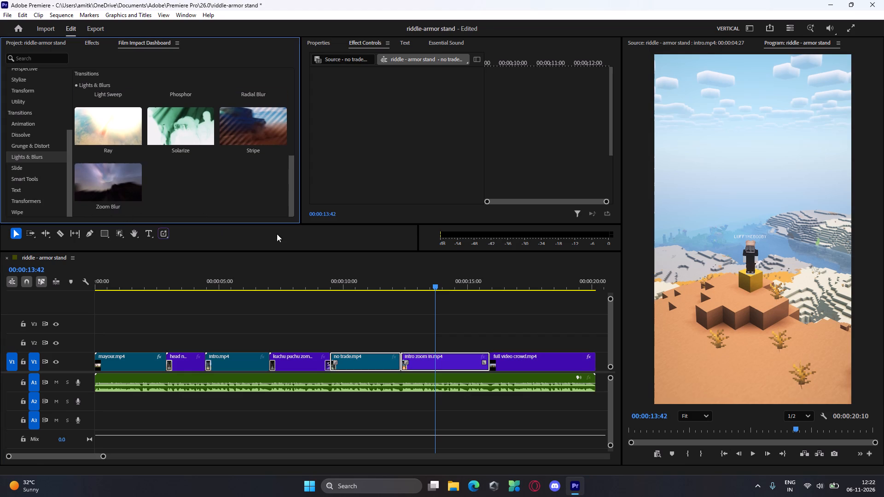
pyautogui.click(390, 324)
pyautogui.click(387, 283)
pyautogui.press('space')
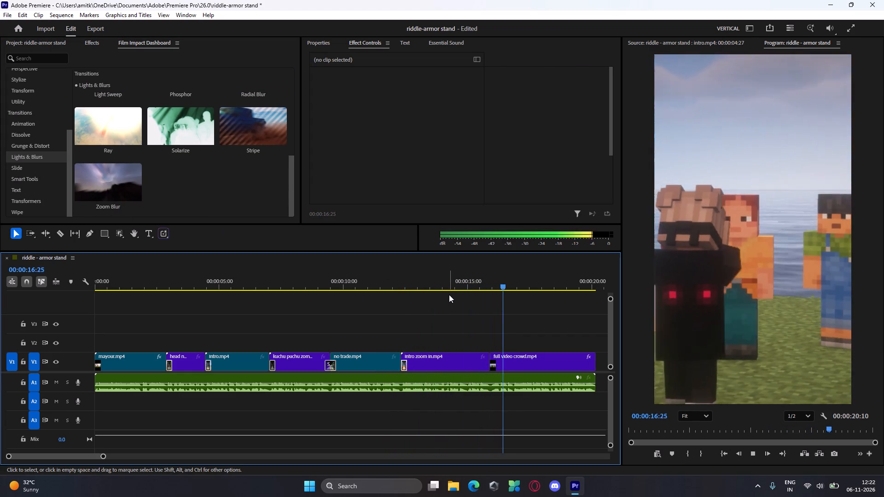
pyautogui.press('space')
# Return the playhead to the sequence start and import the Anime Shine Sound audio file from the SFX folder in Videos.
pyautogui.moveTo(153, 271); pyautogui.dragTo(16, 280)
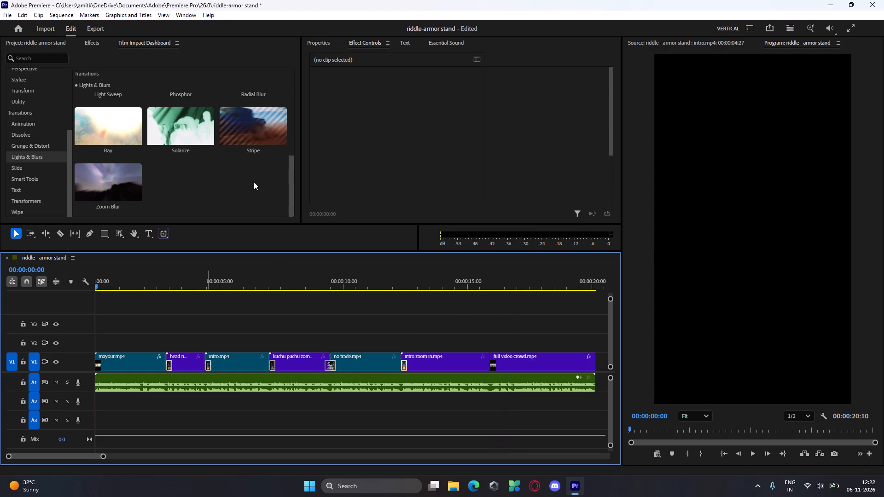
pyautogui.click(254, 182)
pyautogui.click(94, 46)
pyautogui.click(55, 40)
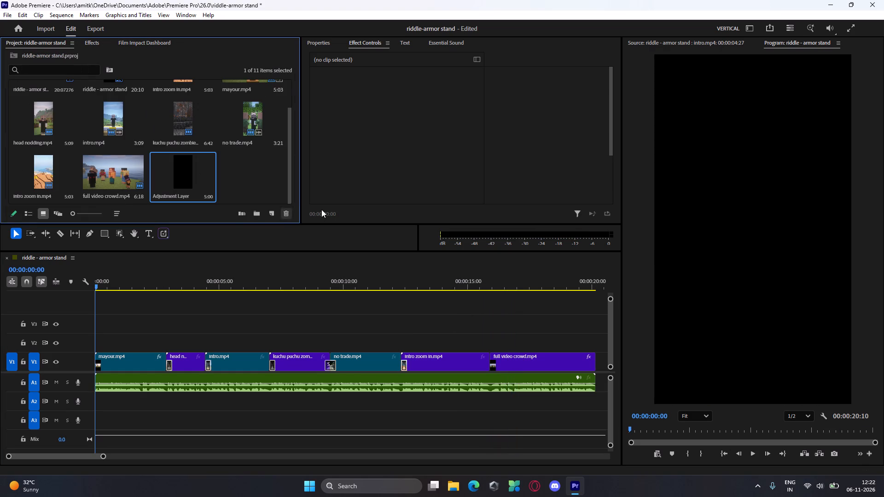
pyautogui.doubleClick(264, 178)
pyautogui.scroll(2, 49, 128)
pyautogui.click(46, 206)
pyautogui.doubleClick(104, 112)
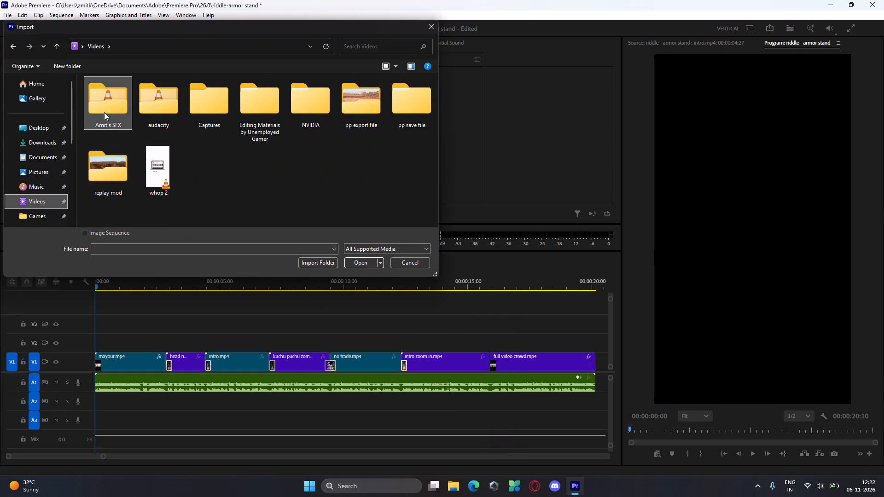
pyautogui.click(150, 94)
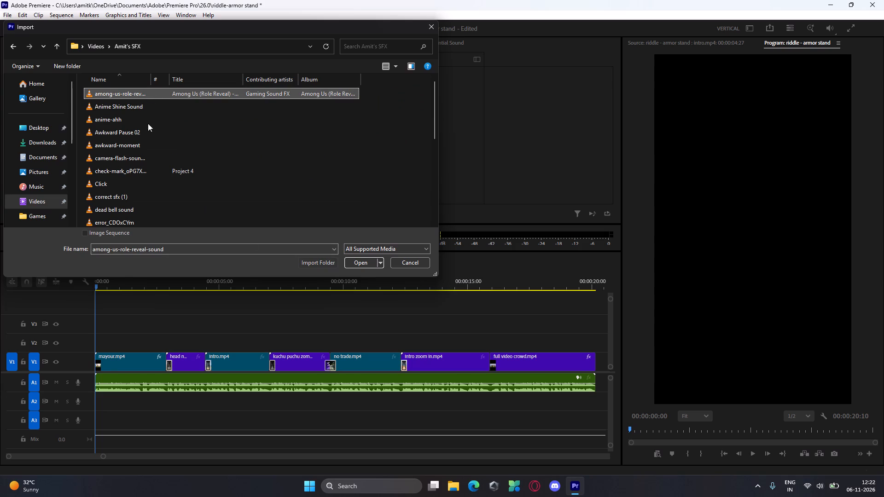
pyautogui.click(139, 111)
pyautogui.click(360, 264)
# Place Anime Shine Sound on track A2, cut off and clear its silent lead-in of about 30 frames, and move it to the sequence start.
pyautogui.moveTo(252, 186); pyautogui.dragTo(250, 216)
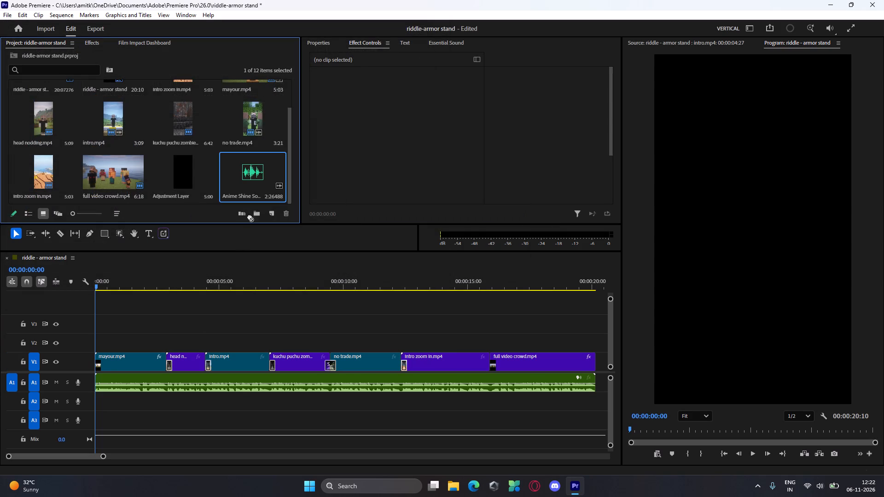
pyautogui.moveTo(250, 216); pyautogui.dragTo(84, 402)
pyautogui.keyDown('alt'); pyautogui.scroll(5, 98, 419); pyautogui.keyUp('alt')
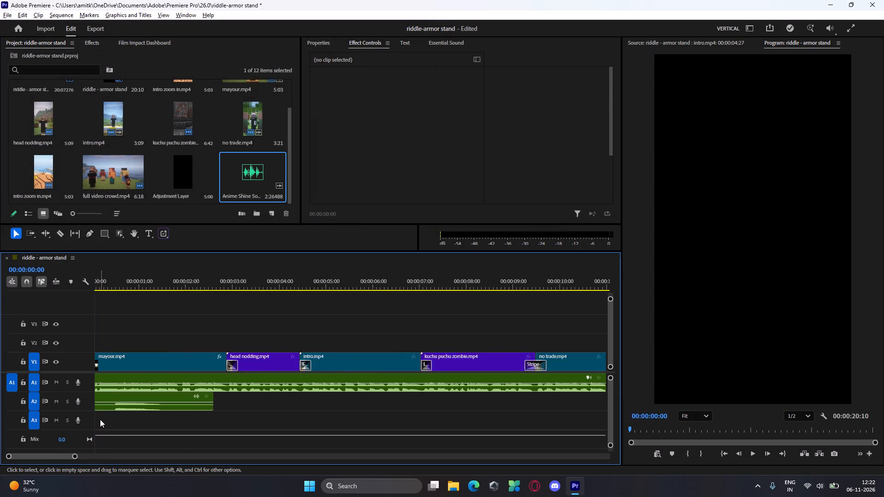
pyautogui.keyDown('alt'); pyautogui.scroll(5, 100, 419); pyautogui.keyUp('alt')
pyautogui.press('c')
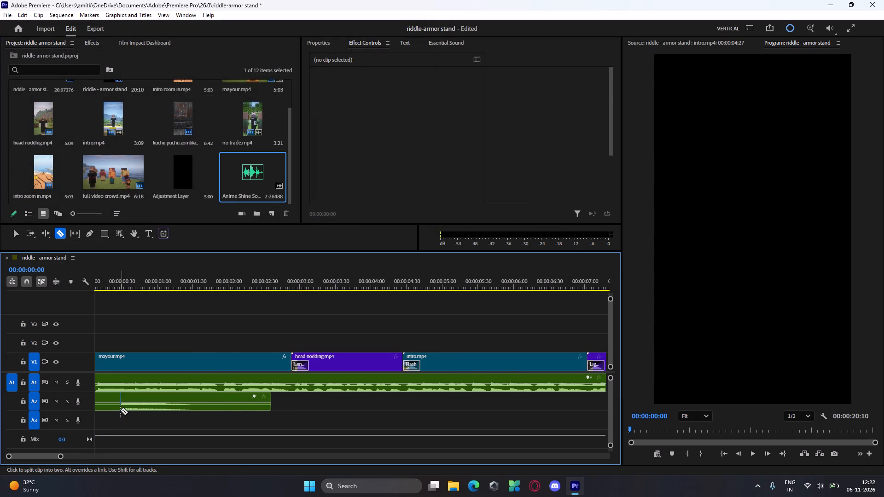
pyautogui.click(120, 410)
pyautogui.press('b')
pyautogui.press('v')
pyautogui.click(106, 409)
pyautogui.rightClick(106, 409)
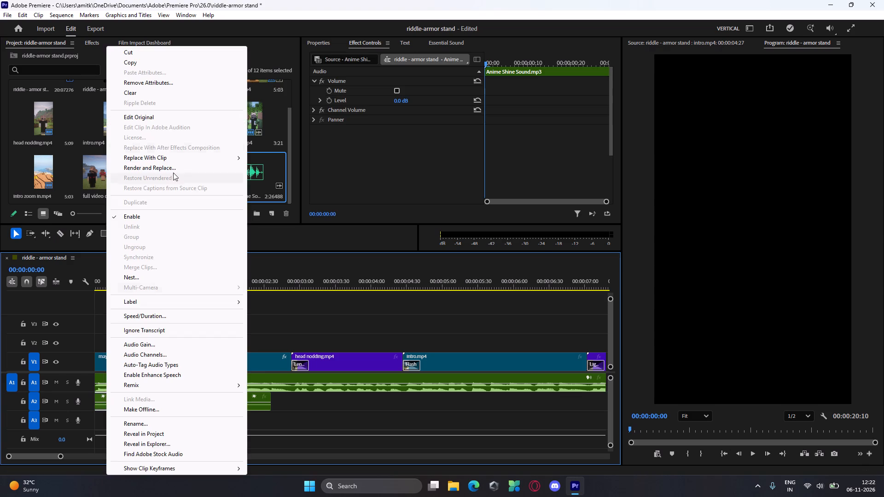
pyautogui.click(143, 97)
pyautogui.moveTo(145, 399); pyautogui.dragTo(106, 398)
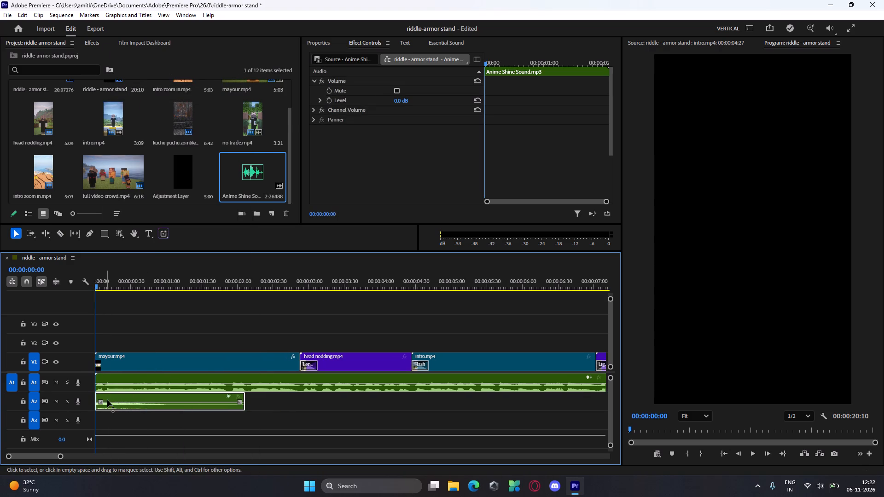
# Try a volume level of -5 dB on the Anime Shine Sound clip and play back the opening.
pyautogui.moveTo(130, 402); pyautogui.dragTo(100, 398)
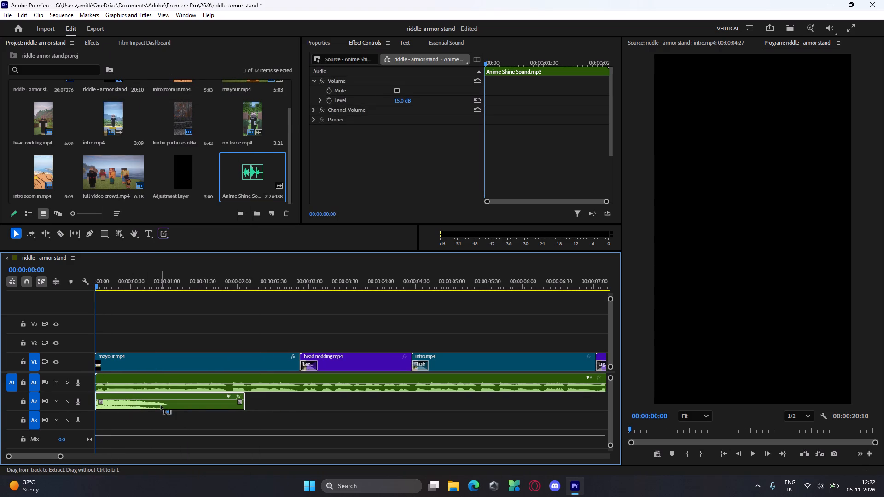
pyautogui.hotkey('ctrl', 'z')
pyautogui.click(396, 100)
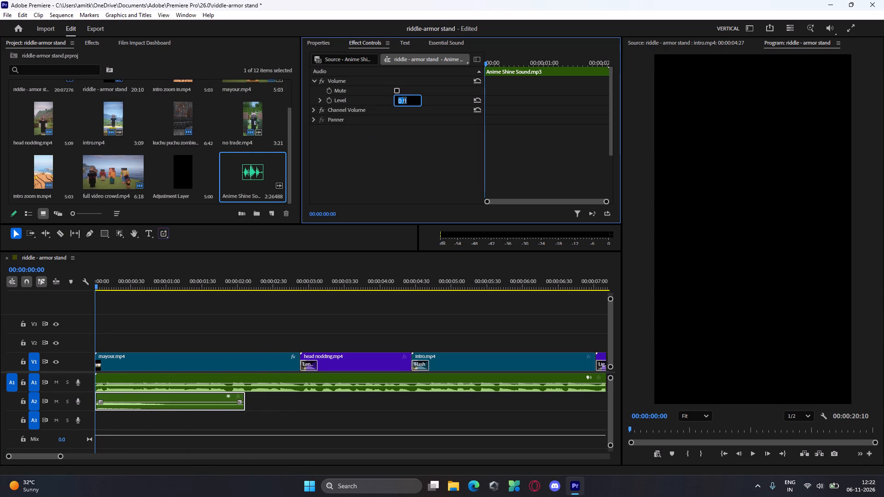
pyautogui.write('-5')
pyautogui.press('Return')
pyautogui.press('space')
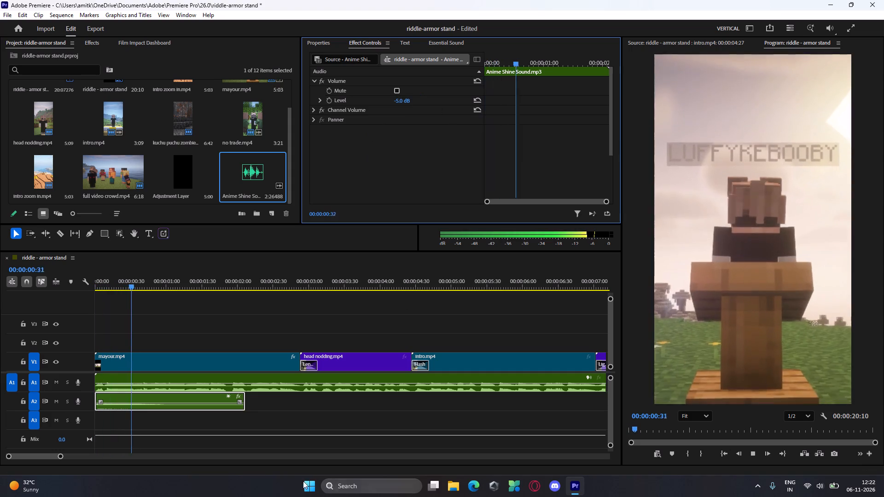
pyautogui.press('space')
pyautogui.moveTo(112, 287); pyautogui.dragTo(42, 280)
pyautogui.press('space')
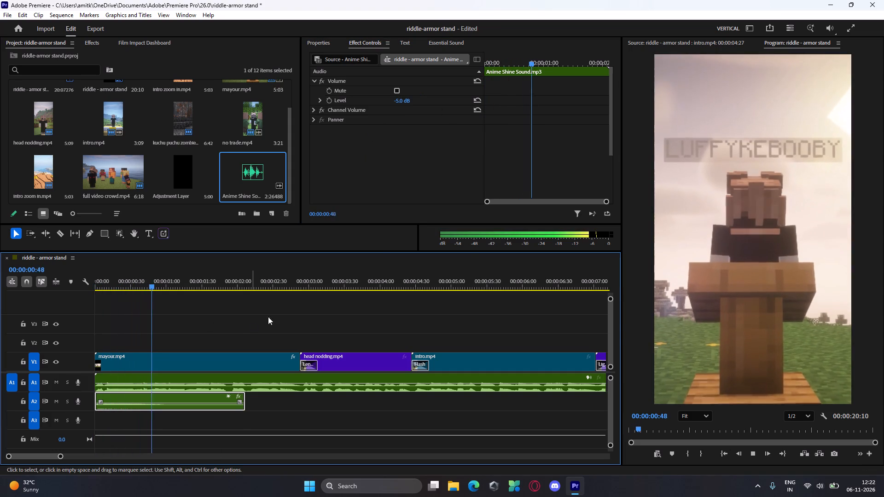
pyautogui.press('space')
# Set the Anime Shine Sound clip's volume level to -8 dB and play back the opening through the head nodding cut.
pyautogui.click(400, 102)
pyautogui.write('-8')
pyautogui.press('Return')
pyautogui.moveTo(117, 281); pyautogui.dragTo(17, 286)
pyautogui.press('space')
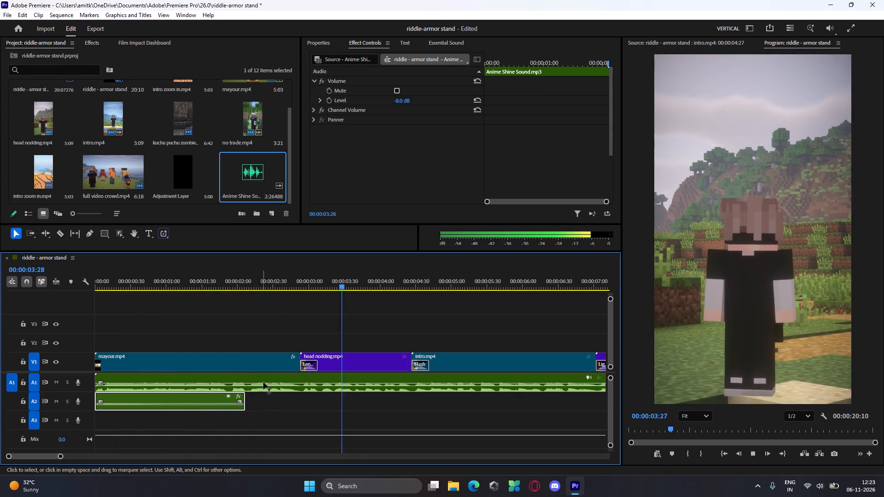
pyautogui.press('space')
pyautogui.click(281, 280)
pyautogui.press('space')
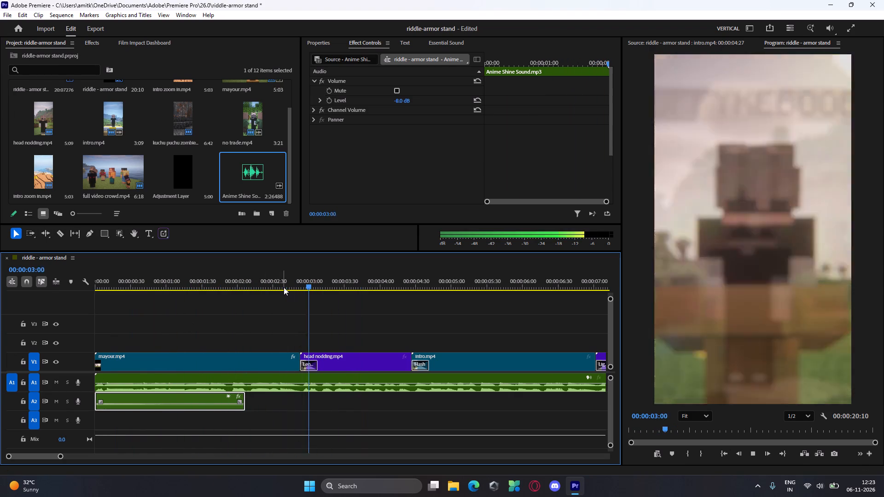
pyautogui.press('space')
# Import the japan-oppai-sound audio file from the SFX folder.
pyautogui.click(196, 209)
pyautogui.doubleClick(200, 204)
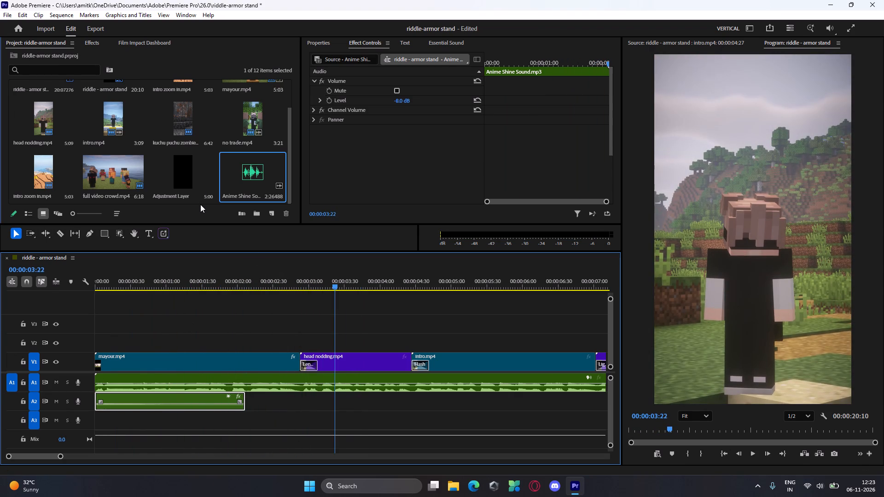
pyautogui.scroll(-3, 212, 188)
pyautogui.doubleClick(202, 202)
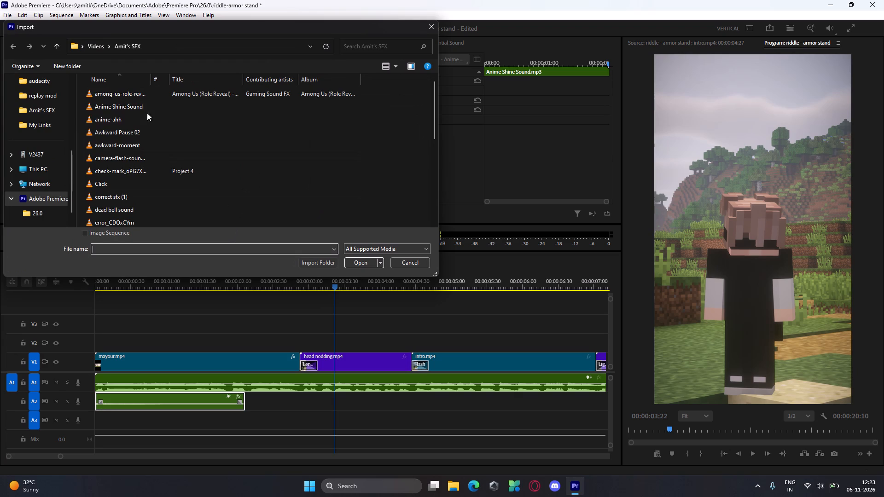
pyautogui.scroll(-2, 122, 221)
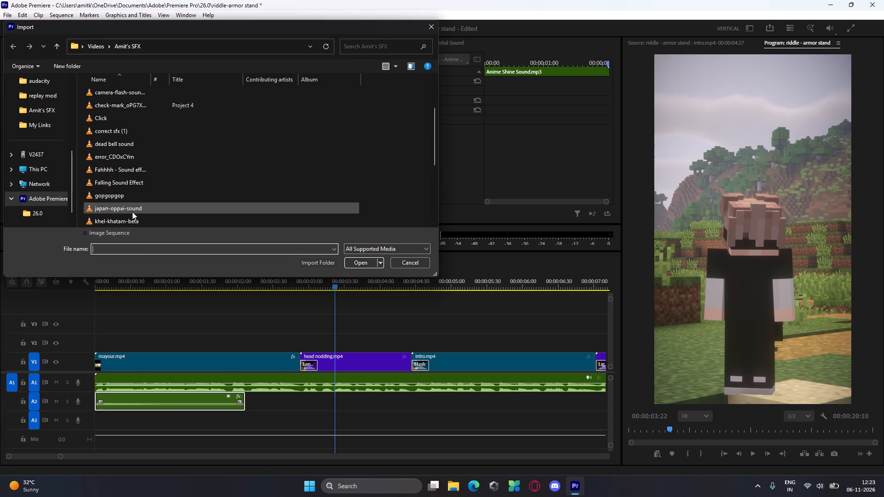
pyautogui.click(118, 209)
pyautogui.click(364, 261)
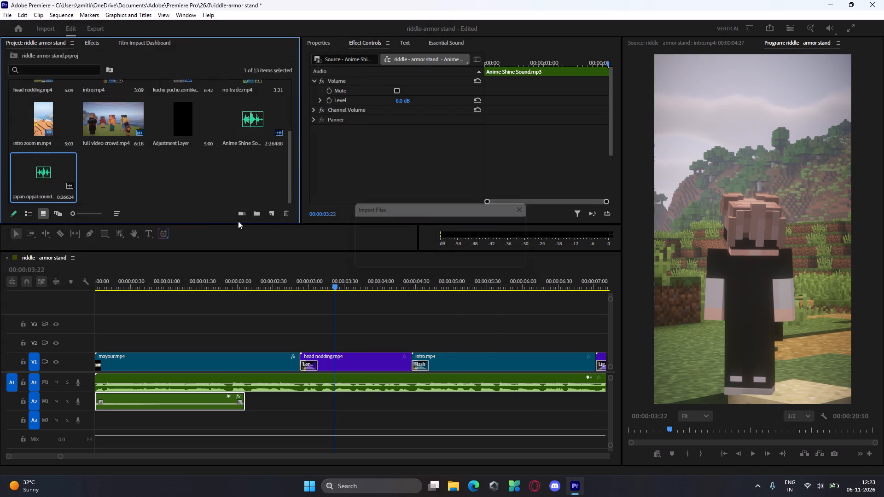
# Place japan-oppai-sound on track A2, trim its start to leave about 19 frames, and align it with the start of the head nodding clip.
pyautogui.moveTo(46, 182); pyautogui.dragTo(295, 405)
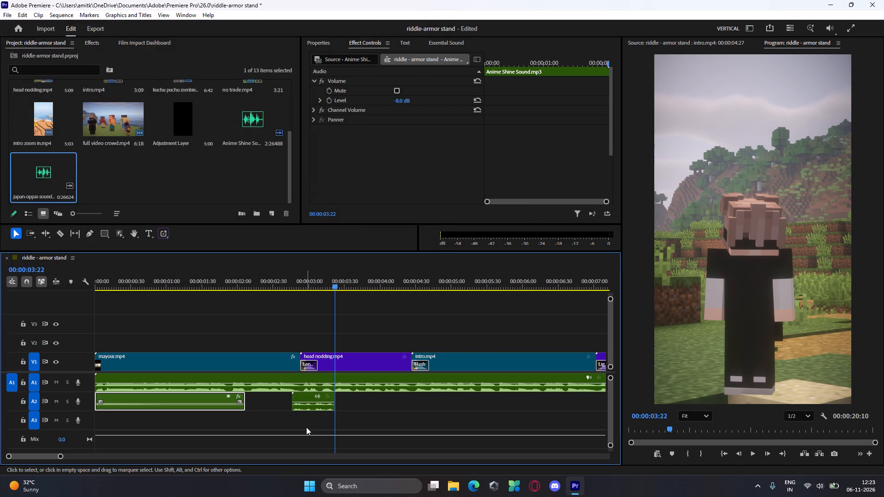
pyautogui.moveTo(293, 405); pyautogui.dragTo(314, 419)
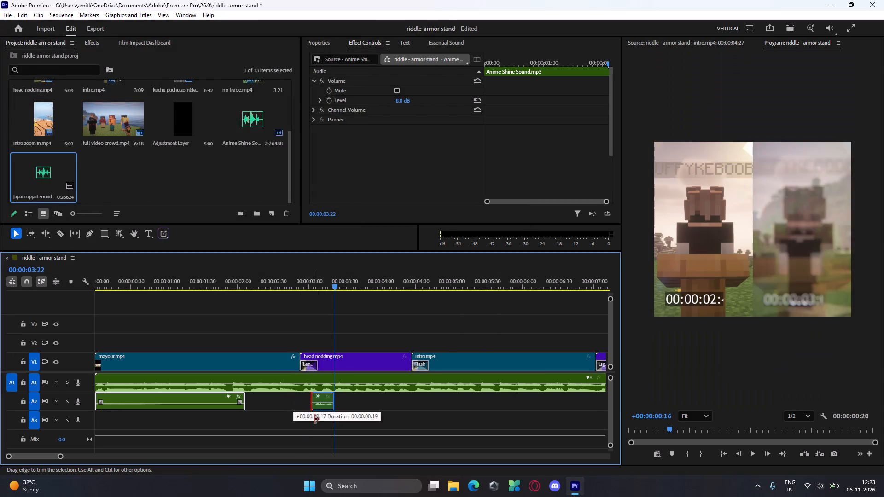
pyautogui.moveTo(314, 419); pyautogui.dragTo(314, 421)
pyautogui.click(358, 416)
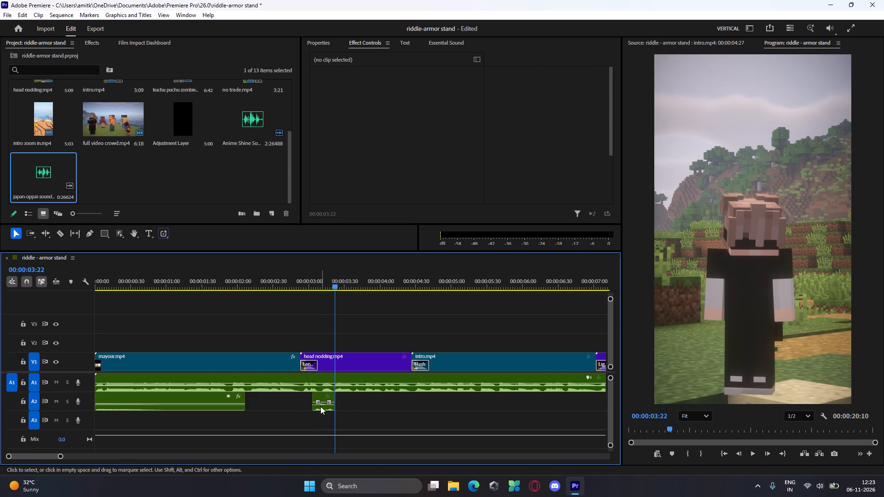
pyautogui.moveTo(320, 406); pyautogui.dragTo(307, 409)
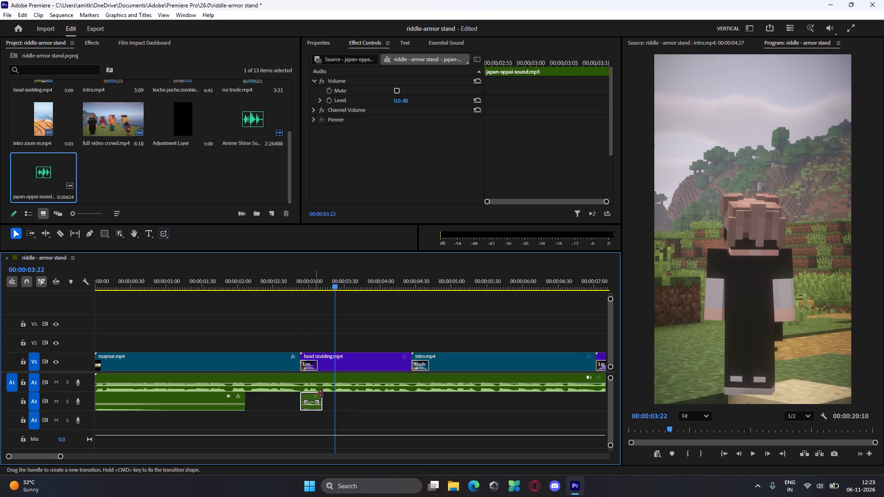
# Set the japan-oppai-sound clip's volume level to -5 dB and play back across the mayour to head nodding cut.
pyautogui.click(409, 101)
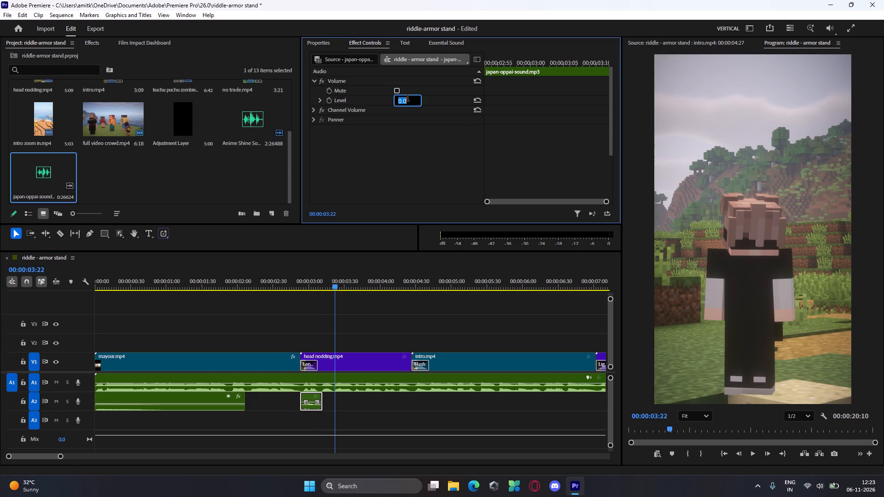
pyautogui.write('-5')
pyautogui.press('Return')
pyautogui.click(269, 283)
pyautogui.press('space')
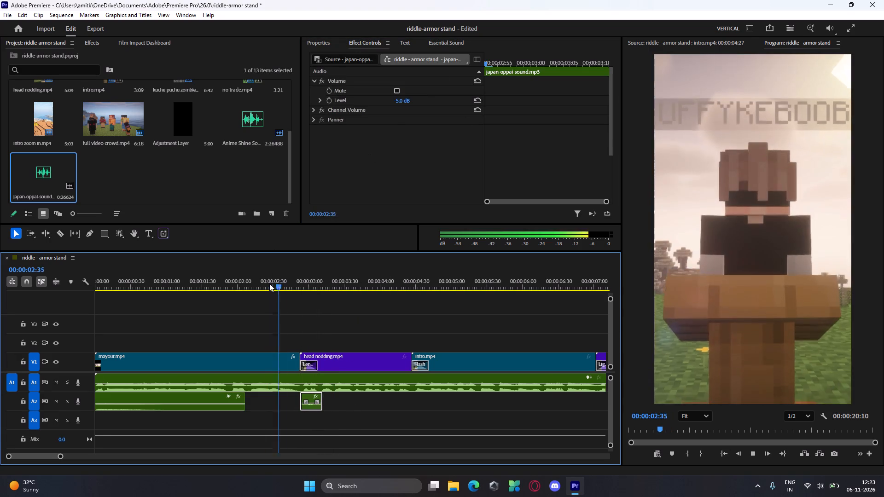
pyautogui.keyDown('alt'); pyautogui.scroll(-4, 365, 322); pyautogui.keyUp('alt')
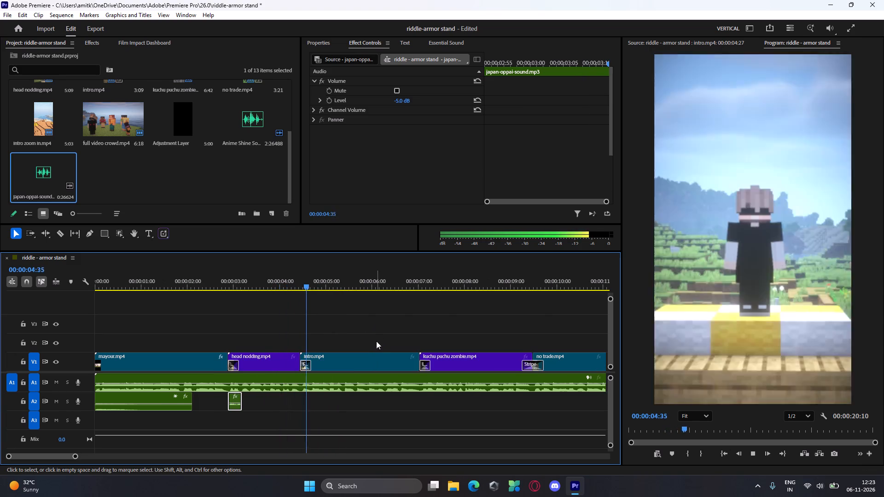
pyautogui.press('space')
# Move the playhead to 00:00:04:20, just before the intro clip, and import the camera-flash-sound-effect audio file from the SFX folder.
pyautogui.keyDown('alt'); pyautogui.scroll(11, 308, 367); pyautogui.keyUp('alt')
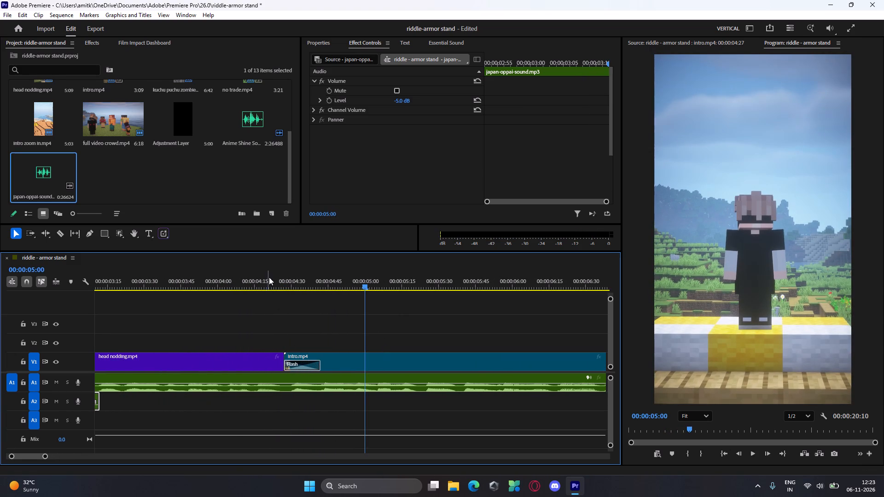
pyautogui.click(269, 276)
pyautogui.doubleClick(182, 196)
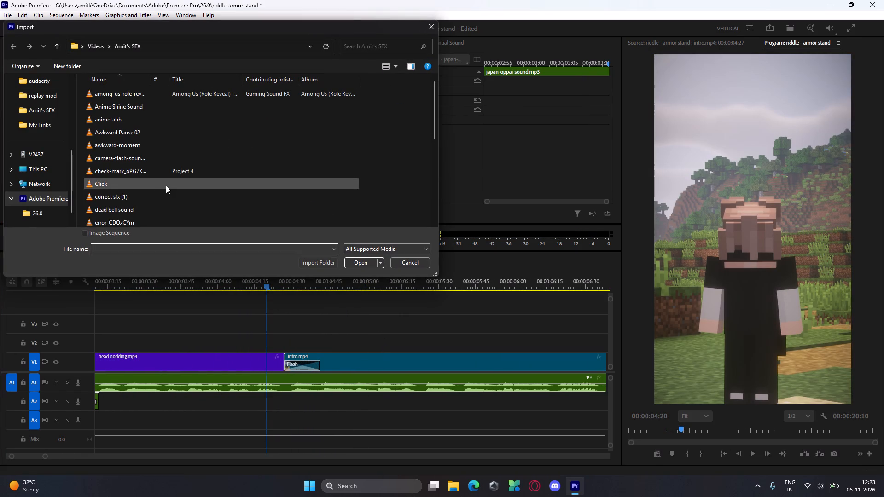
pyautogui.scroll(1, 164, 156)
pyautogui.click(159, 156)
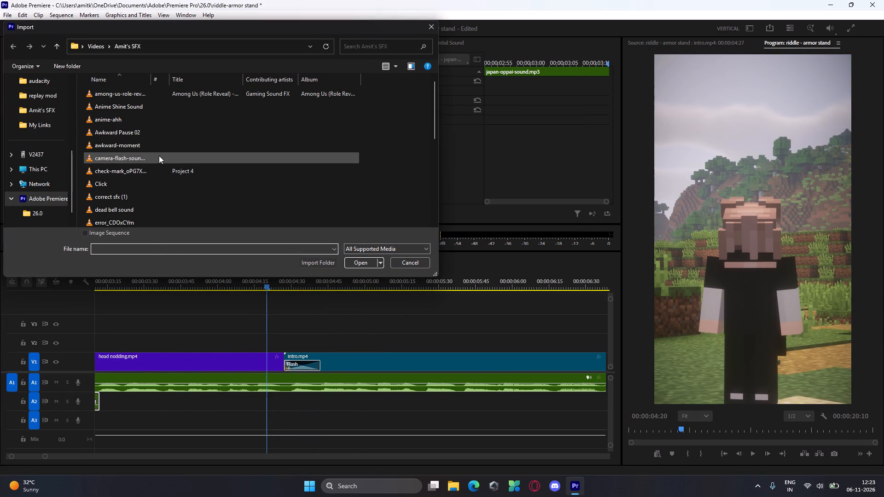
pyautogui.click(355, 267)
# Place the camera flash sound on track A2 starting at 00:00:04:20 and play back the head nodding to intro cut.
pyautogui.moveTo(119, 178); pyautogui.dragTo(325, 462)
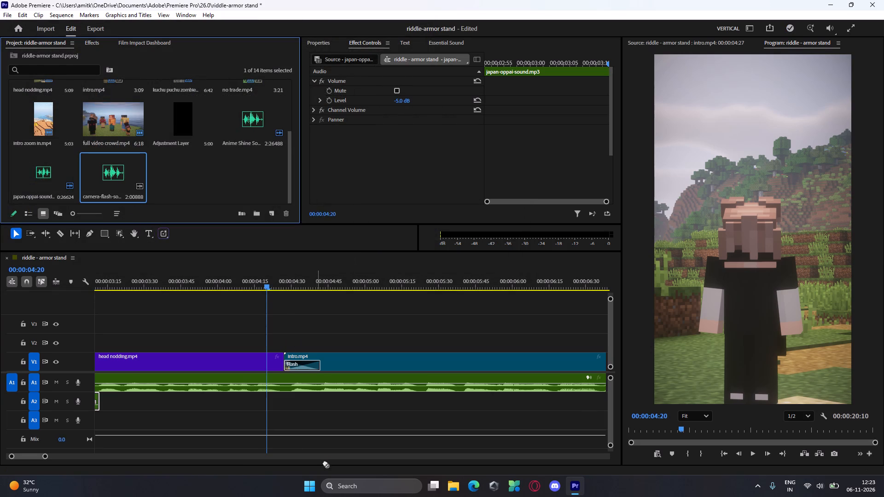
pyautogui.moveTo(325, 462); pyautogui.dragTo(269, 404)
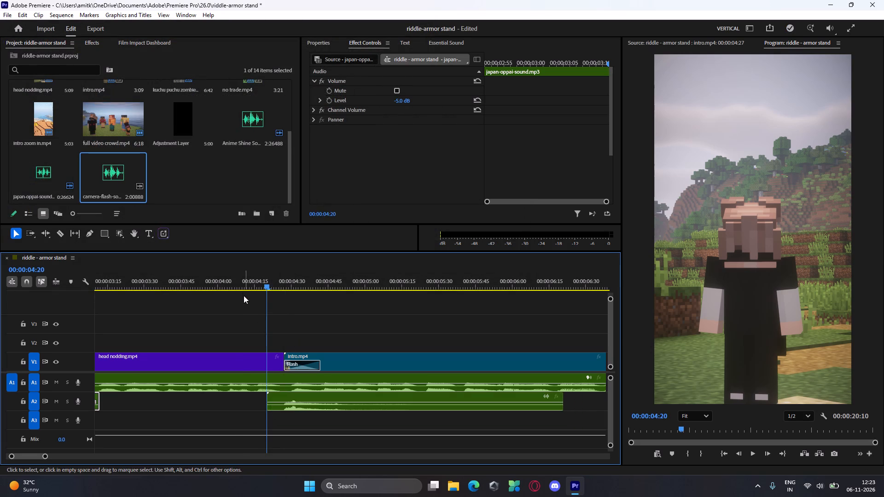
pyautogui.click(242, 288)
pyautogui.press('space')
pyautogui.keyDown('alt'); pyautogui.scroll(-5, 317, 344); pyautogui.keyUp('alt')
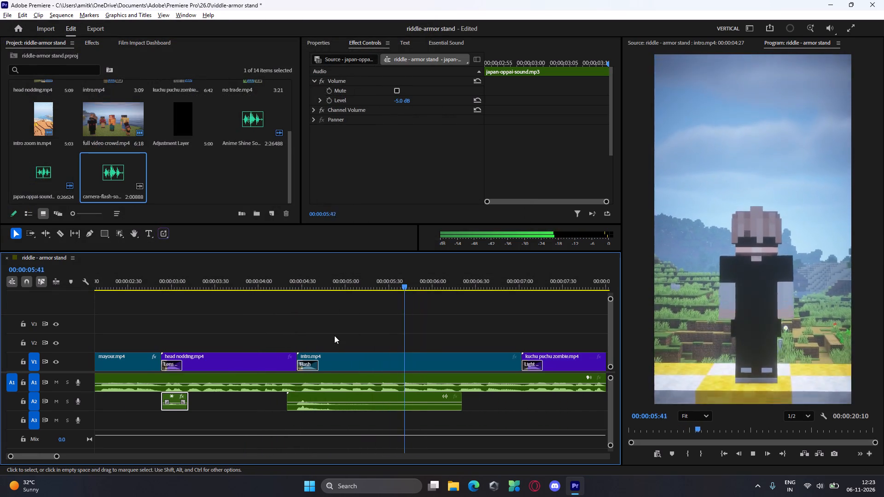
pyautogui.press('space')
# Set the camera flash sound's volume level to -8 dB and play back from before the intro cut into the kuchu puchu zombie clip.
pyautogui.click(362, 399)
pyautogui.click(406, 103)
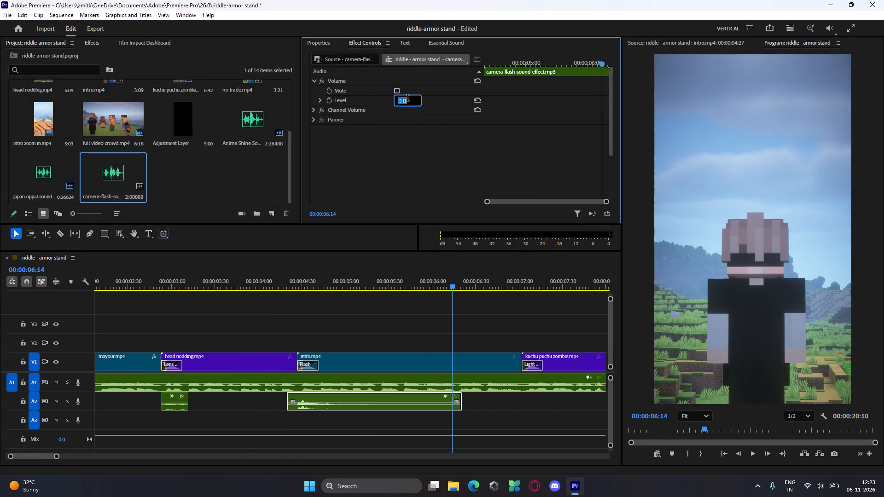
pyautogui.write('-8')
pyautogui.press('Return')
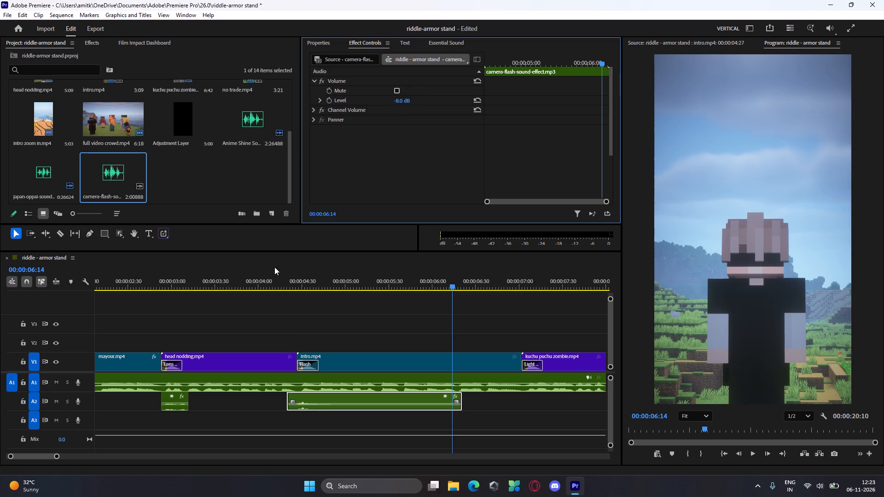
pyautogui.click(274, 267)
pyautogui.click(257, 295)
pyautogui.moveTo(258, 288); pyautogui.dragTo(259, 284)
pyautogui.press('space')
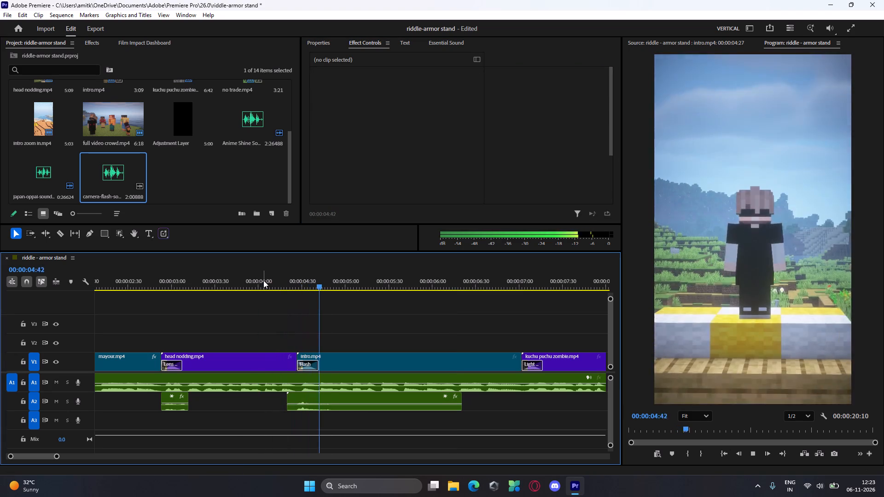
pyautogui.keyDown('alt'); pyautogui.scroll(-4, 382, 329); pyautogui.keyUp('alt')
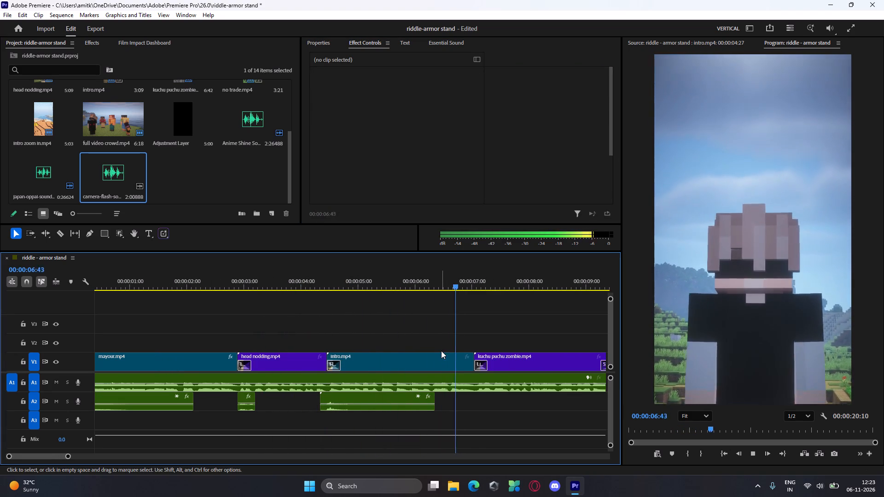
pyautogui.press('space')
# Import the Shutter Click (1) audio file from the SFX folder.
pyautogui.doubleClick(243, 185)
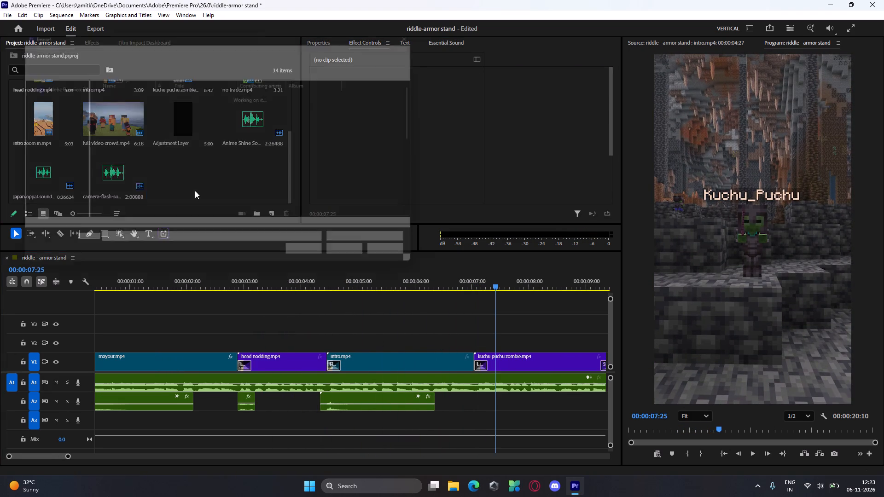
pyautogui.scroll(-2, 180, 191)
pyautogui.scroll(-2, 133, 203)
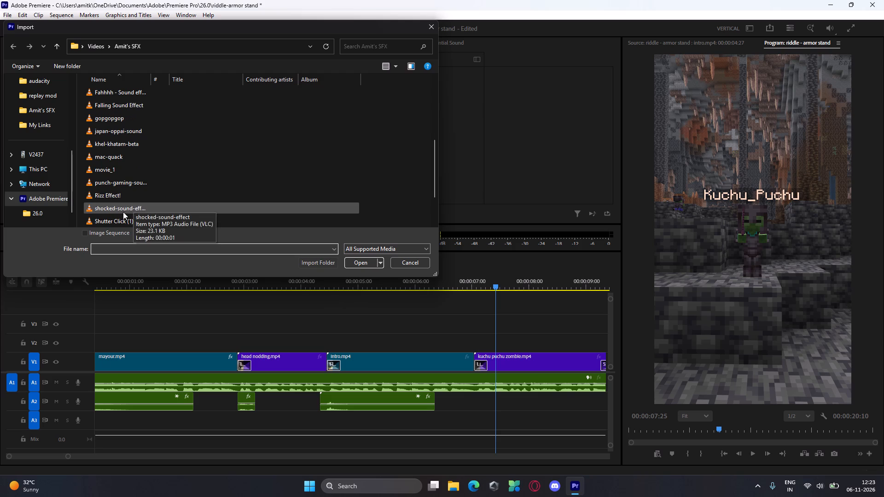
pyautogui.moveTo(119, 221); pyautogui.dragTo(125, 221)
pyautogui.click(356, 264)
# Place the Shutter Click (1) sound on track A2 just before the cut into the kuchu puchu zombie clip and play back that cut.
pyautogui.moveTo(199, 185); pyautogui.dragTo(466, 385)
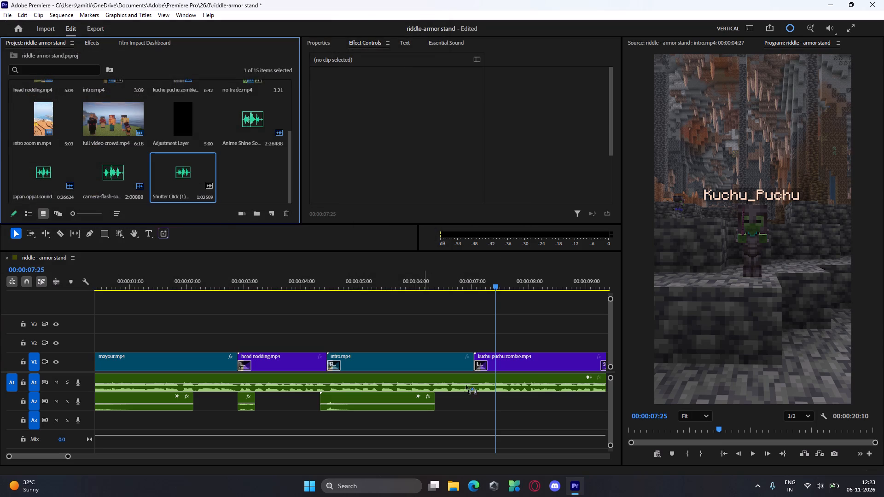
pyautogui.moveTo(466, 385); pyautogui.dragTo(464, 402)
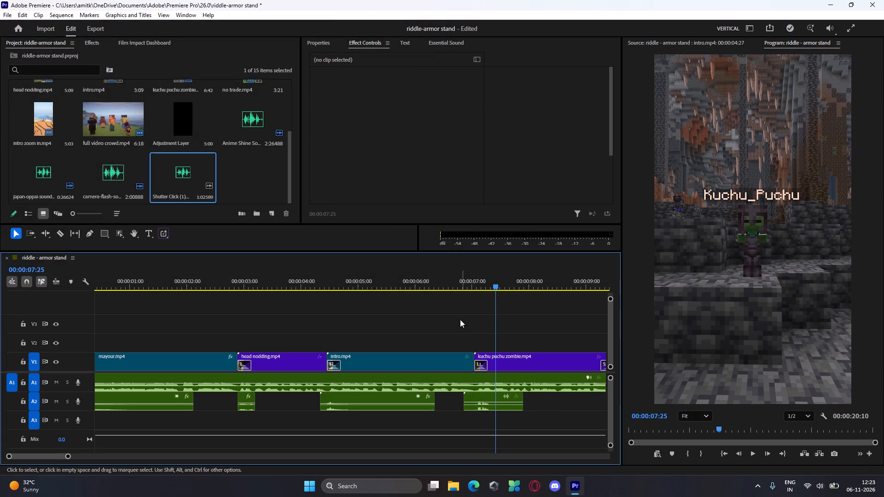
pyautogui.moveTo(459, 300); pyautogui.dragTo(459, 289)
pyautogui.click(459, 279)
pyautogui.press('space')
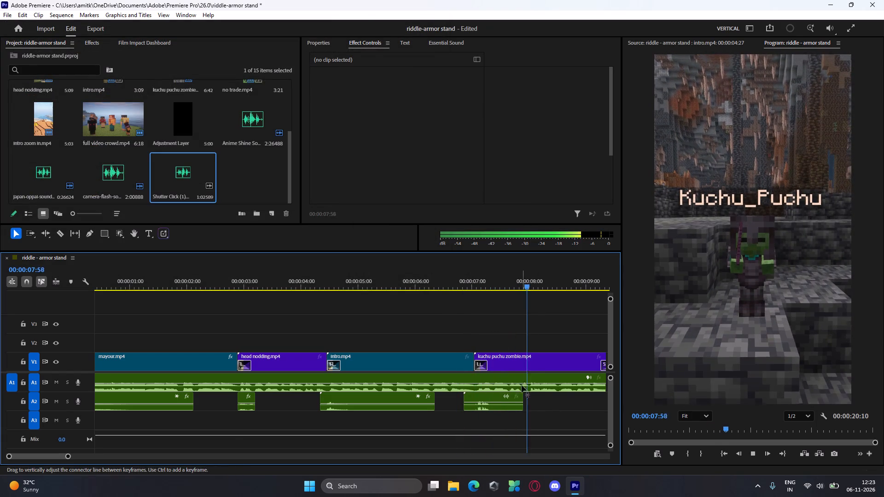
pyautogui.press('space')
# Set the Shutter Click (1) sound's volume level to -5 dB and play back from before the kuchu puchu zombie cut.
pyautogui.click(498, 399)
pyautogui.click(406, 100)
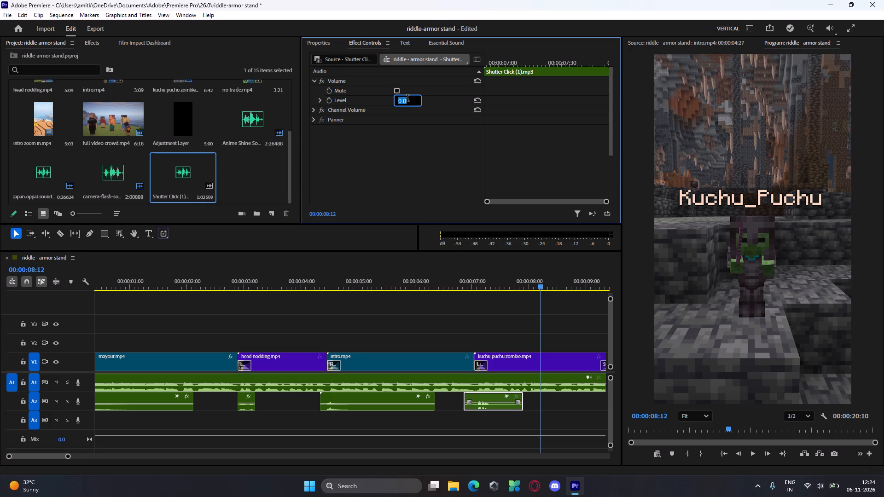
pyautogui.write('-5')
pyautogui.press('Return')
pyautogui.click(446, 286)
pyautogui.press('space')
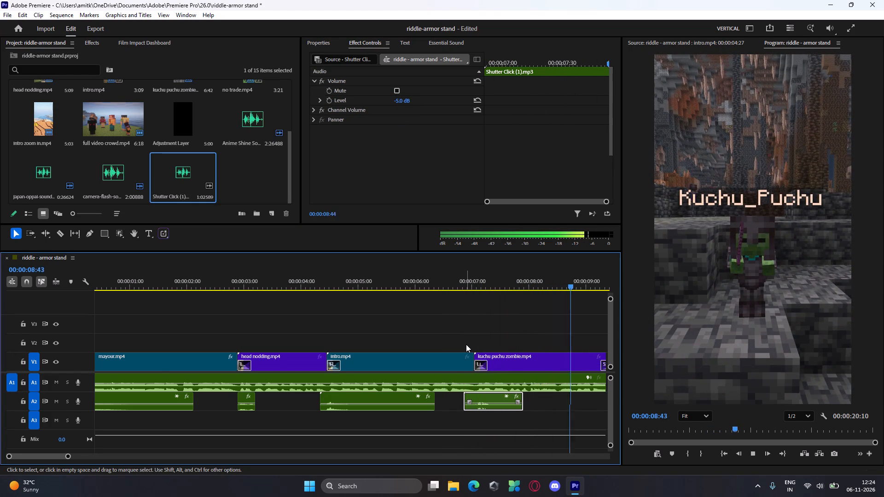
pyautogui.press('space')
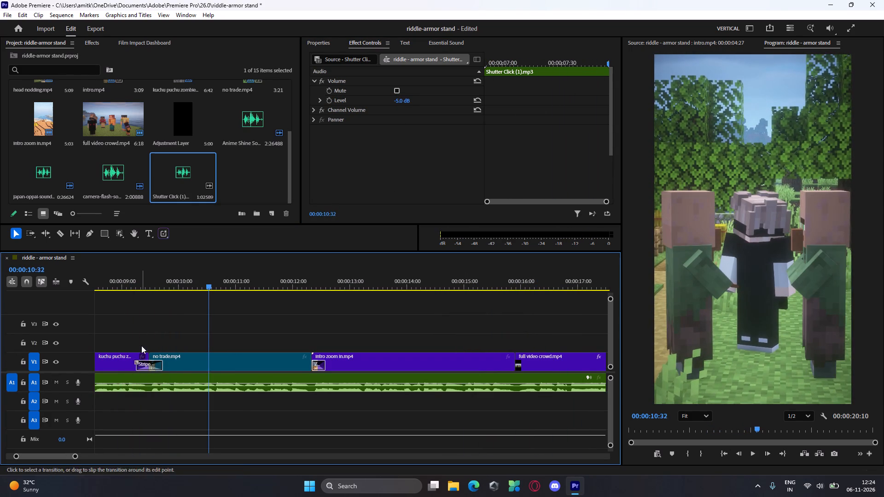
# Play back the kuchu puchu zombie to no trade cut and import the Click audio file from the SFX folder.
pyautogui.click(131, 273)
pyautogui.press('space')
pyautogui.press('space')
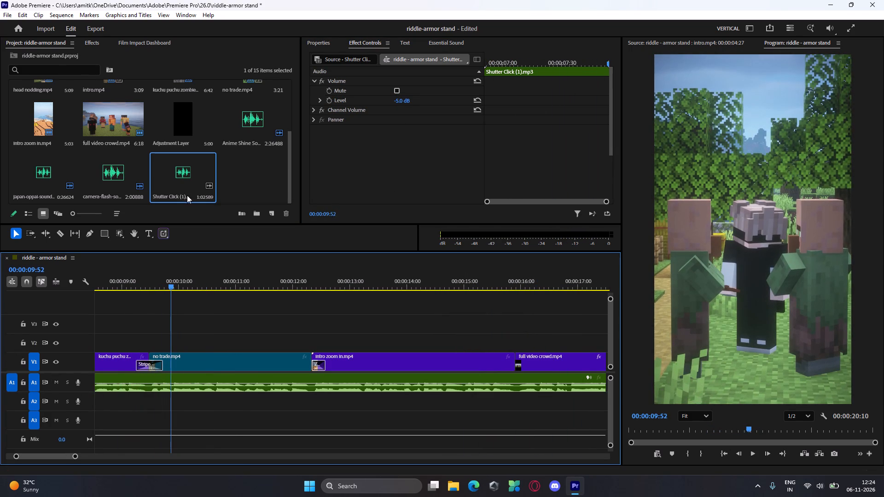
pyautogui.doubleClick(233, 180)
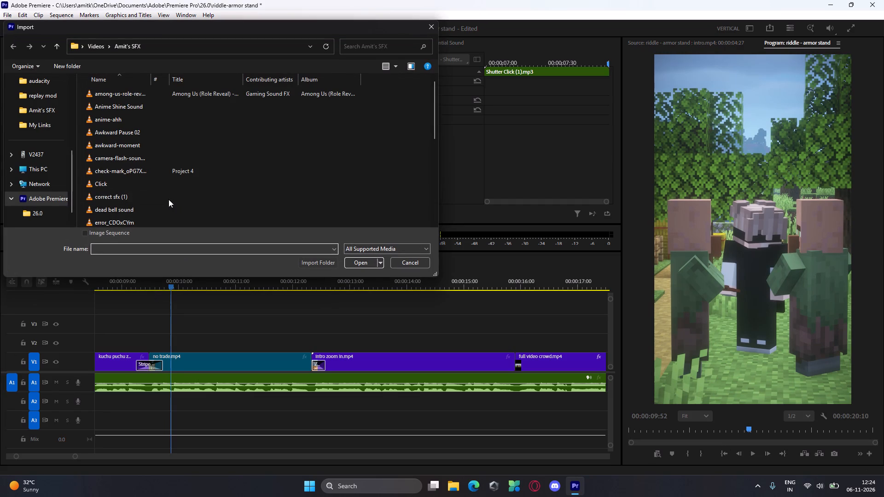
pyautogui.click(122, 185)
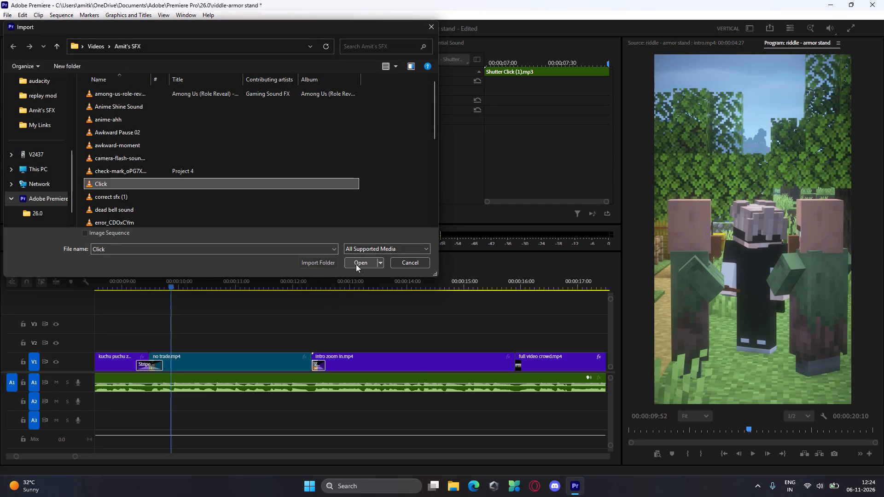
pyautogui.click(364, 264)
# Place the Click sound on track A2 at the start of the Stripe transition into the no trade clip and play it back.
pyautogui.moveTo(249, 177); pyautogui.dragTo(138, 412)
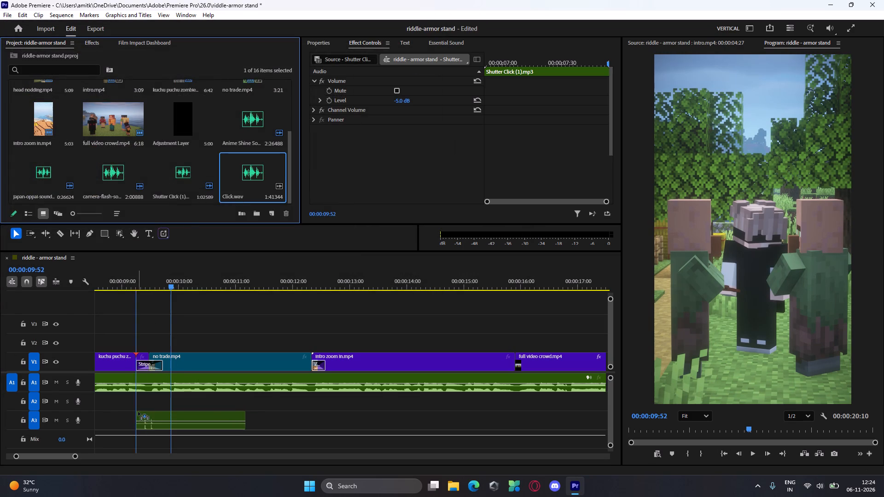
pyautogui.moveTo(138, 412); pyautogui.dragTo(139, 405)
pyautogui.click(124, 280)
pyautogui.press('space')
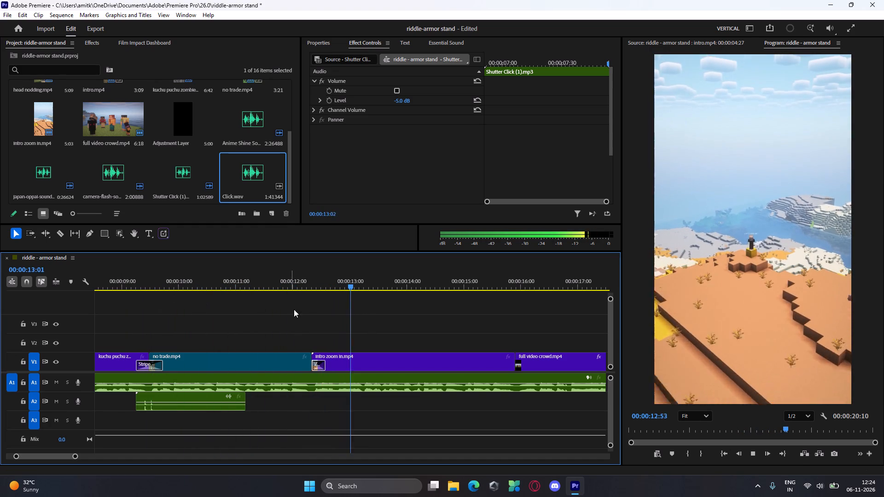
pyautogui.press('space')
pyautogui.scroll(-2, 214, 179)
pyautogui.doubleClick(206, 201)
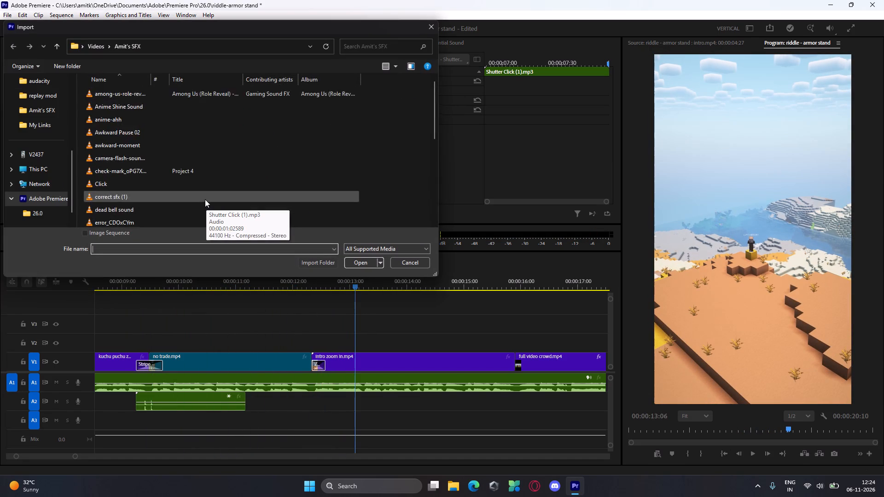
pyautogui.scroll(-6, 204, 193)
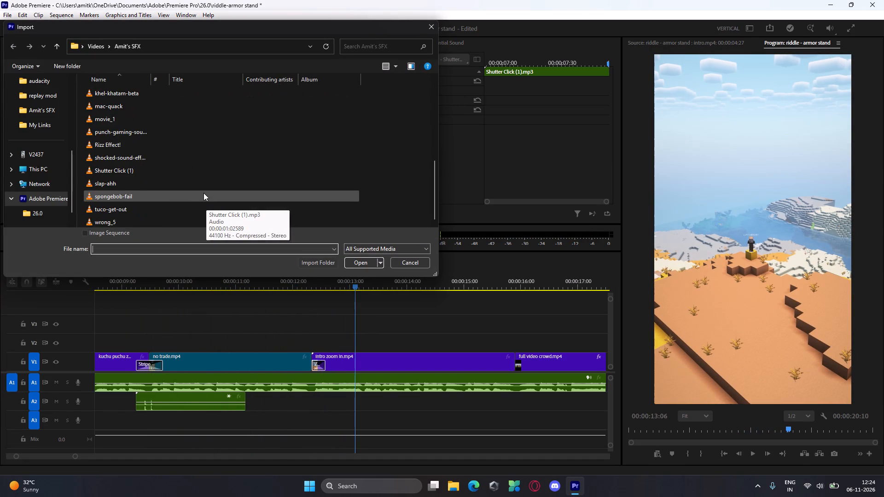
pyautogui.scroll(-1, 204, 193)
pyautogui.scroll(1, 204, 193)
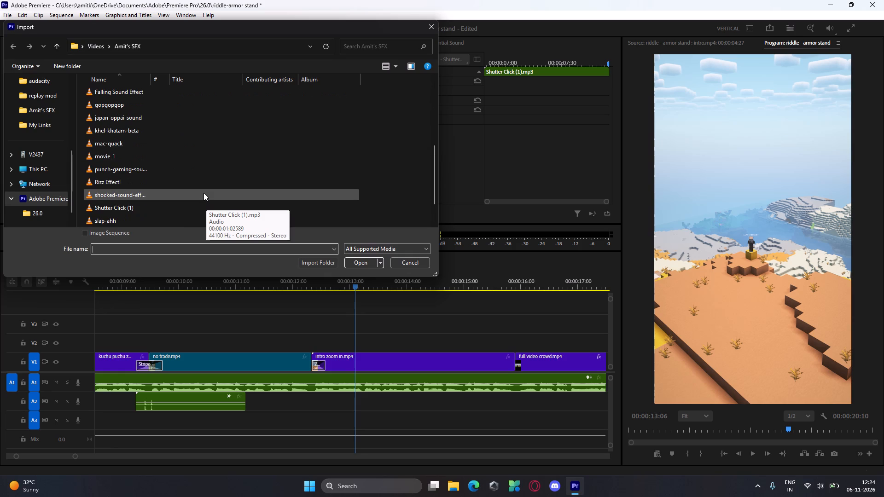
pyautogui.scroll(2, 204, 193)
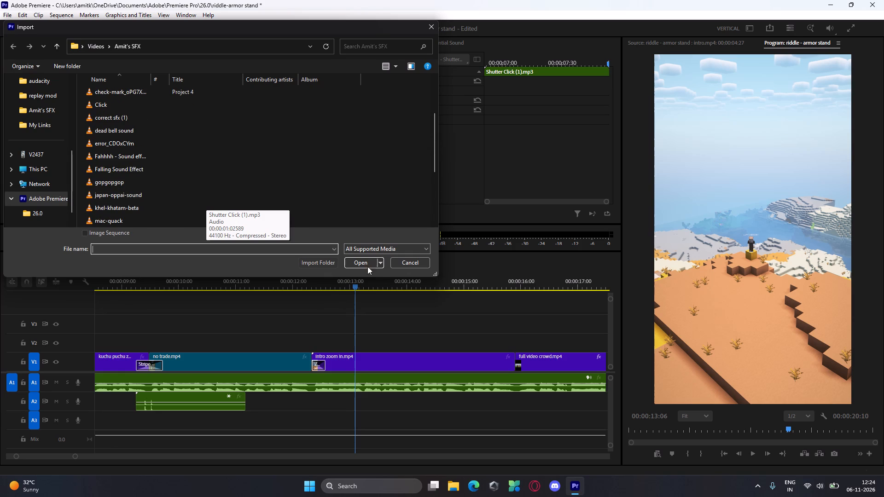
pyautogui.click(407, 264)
# Play back from before the intro zoom in cut into the full video crowd clip.
pyautogui.moveTo(129, 268); pyautogui.dragTo(47, 287)
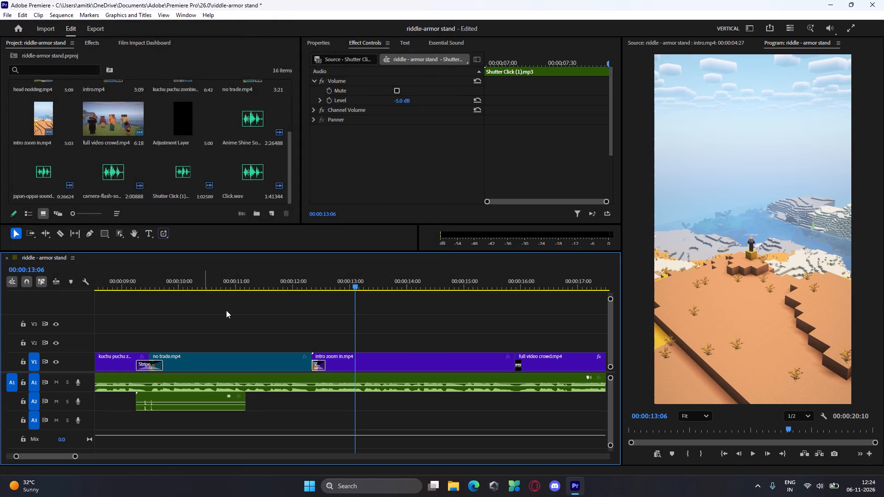
pyautogui.click(272, 290)
pyautogui.click(285, 280)
pyautogui.press('space')
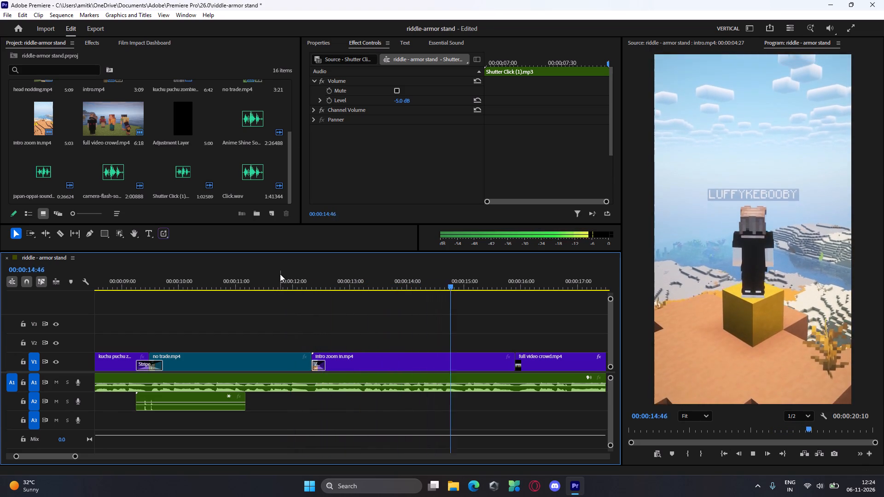
pyautogui.keyDown('alt'); pyautogui.scroll(-3, 297, 336); pyautogui.keyUp('alt')
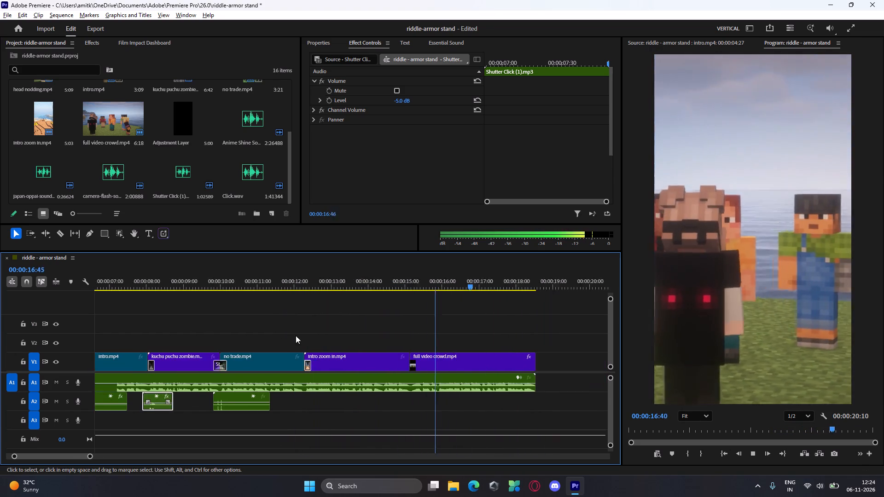
pyautogui.keyDown('alt'); pyautogui.scroll(-9, 296, 335); pyautogui.keyUp('alt')
pyautogui.press('space')
# Play back the whole sequence from the beginning, and replay the opening mayour clip to review the cuts and sound effects.
pyautogui.moveTo(151, 282); pyautogui.dragTo(0, 288)
pyautogui.moveTo(99, 291); pyautogui.dragTo(40, 290)
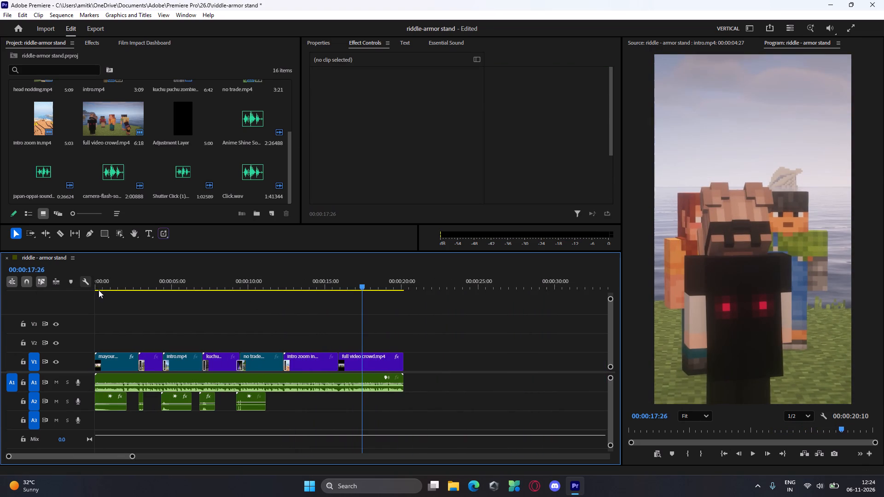
pyautogui.moveTo(106, 290); pyautogui.dragTo(83, 289)
pyautogui.click(115, 288)
pyautogui.moveTo(116, 284); pyautogui.dragTo(52, 289)
pyautogui.press('space')
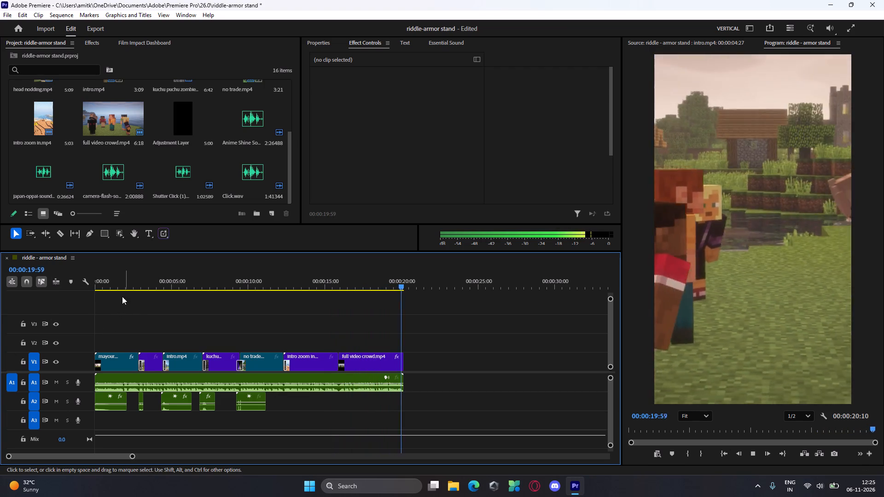
pyautogui.moveTo(99, 286); pyautogui.dragTo(0, 283)
pyautogui.press('space')
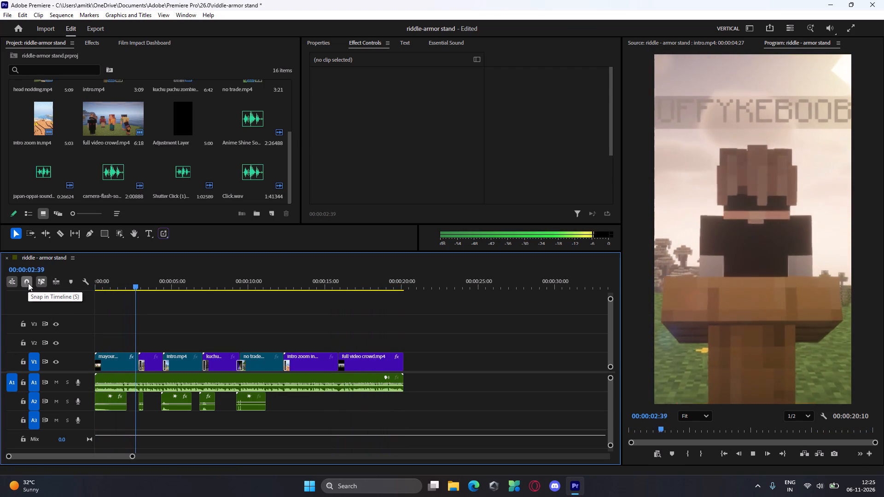
pyautogui.press('space')
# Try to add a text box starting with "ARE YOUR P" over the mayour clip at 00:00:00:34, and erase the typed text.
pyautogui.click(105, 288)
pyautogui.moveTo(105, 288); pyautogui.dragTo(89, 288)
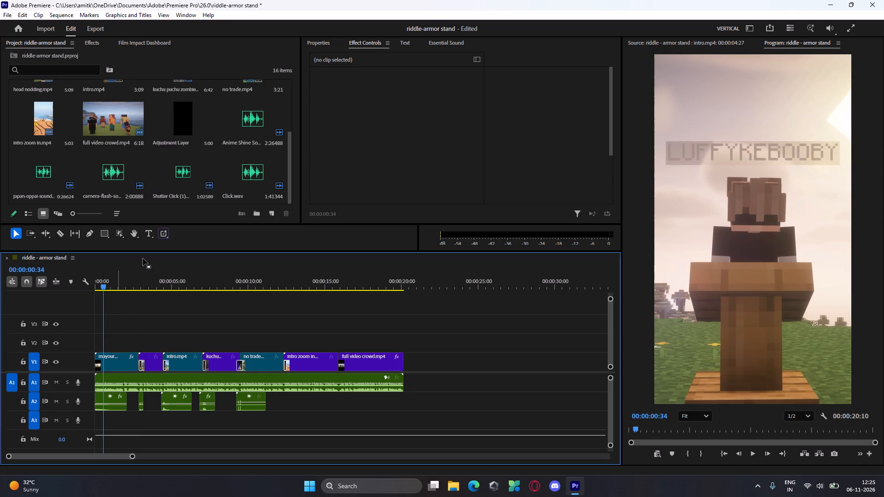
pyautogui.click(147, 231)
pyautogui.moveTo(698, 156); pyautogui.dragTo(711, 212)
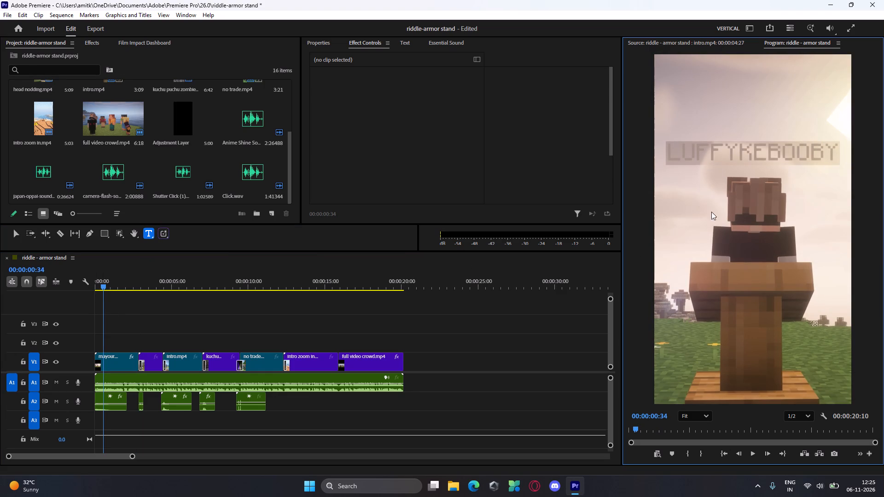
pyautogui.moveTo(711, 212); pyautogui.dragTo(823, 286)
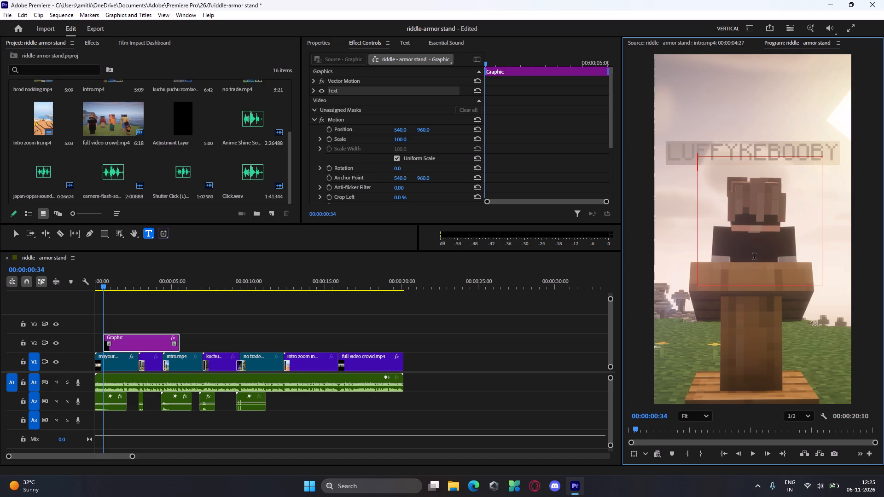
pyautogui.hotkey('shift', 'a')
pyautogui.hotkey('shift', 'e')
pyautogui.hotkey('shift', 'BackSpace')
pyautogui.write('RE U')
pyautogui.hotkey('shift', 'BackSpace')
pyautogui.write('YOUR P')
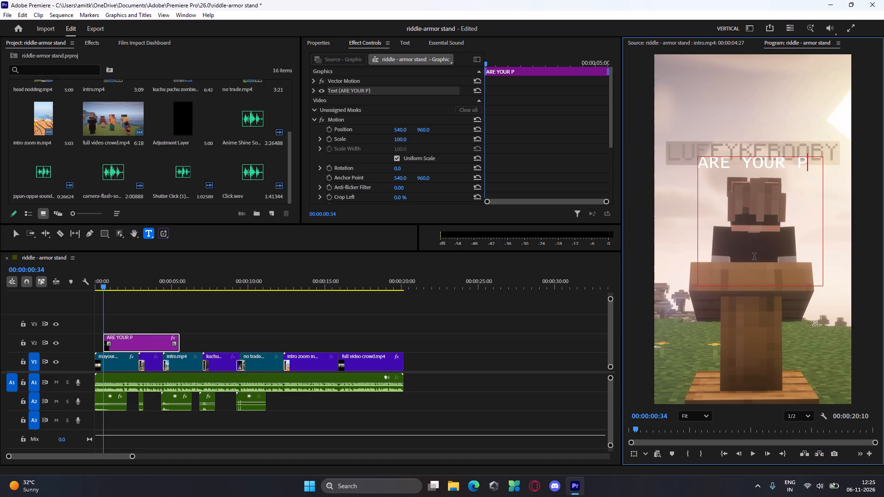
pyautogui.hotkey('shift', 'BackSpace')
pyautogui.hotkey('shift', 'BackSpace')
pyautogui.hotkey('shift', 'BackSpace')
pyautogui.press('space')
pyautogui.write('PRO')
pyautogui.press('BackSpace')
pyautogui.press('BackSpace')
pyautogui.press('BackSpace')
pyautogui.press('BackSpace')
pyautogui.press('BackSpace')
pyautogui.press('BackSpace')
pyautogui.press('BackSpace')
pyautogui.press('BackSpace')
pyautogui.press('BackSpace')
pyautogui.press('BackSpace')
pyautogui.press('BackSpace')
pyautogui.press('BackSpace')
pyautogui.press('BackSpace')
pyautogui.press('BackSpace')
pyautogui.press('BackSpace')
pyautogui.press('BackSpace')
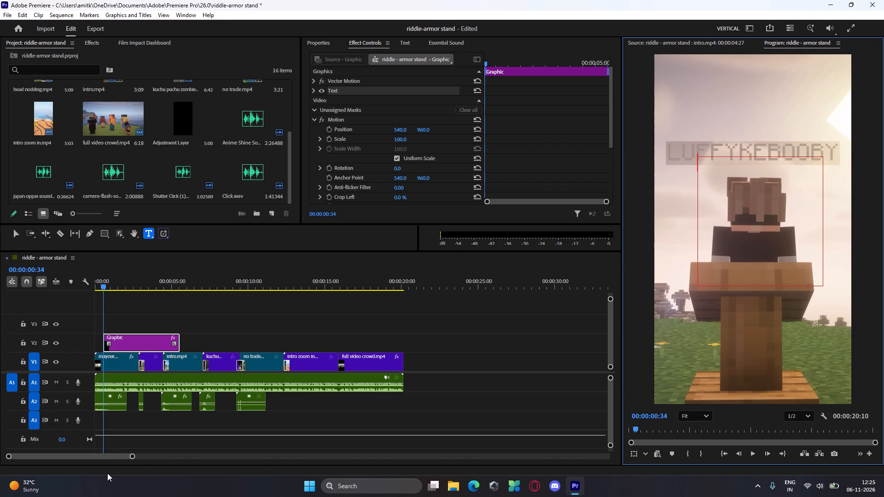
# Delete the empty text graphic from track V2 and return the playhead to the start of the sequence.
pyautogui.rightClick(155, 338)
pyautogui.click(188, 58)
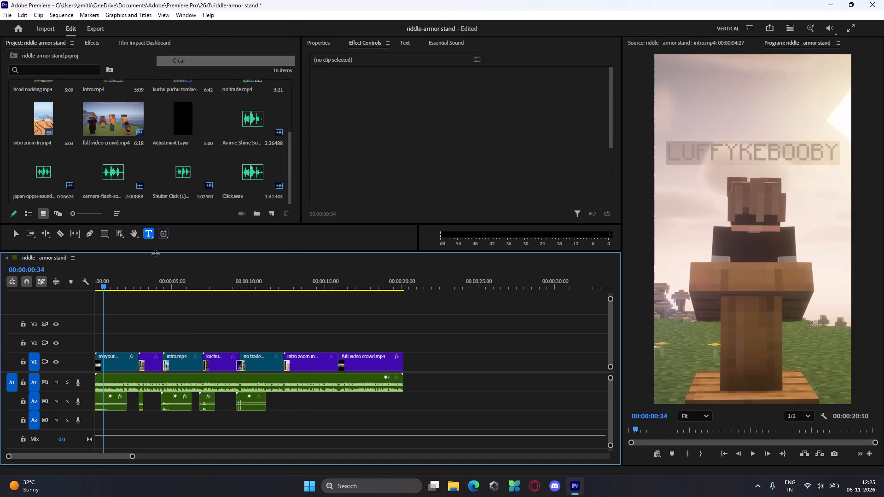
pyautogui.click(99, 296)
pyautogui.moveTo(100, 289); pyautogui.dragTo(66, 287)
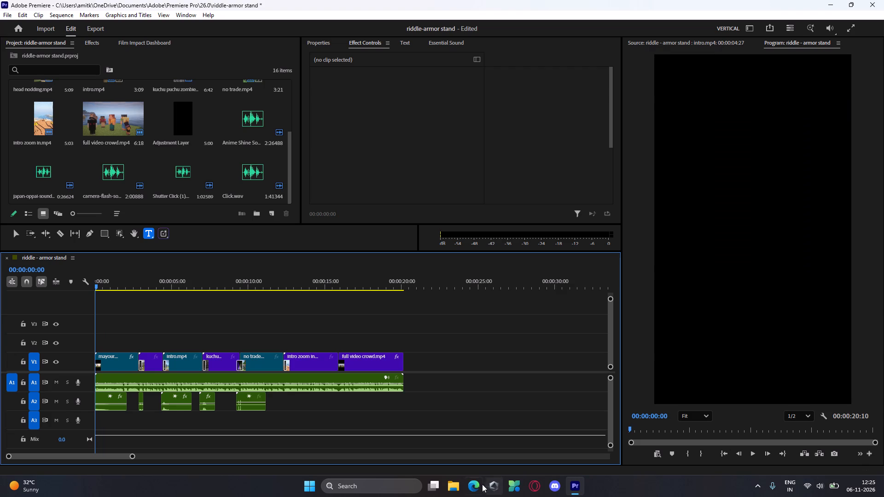
# Switch to Microsoft Edge and search the web for "green screen like and subscribe".
pyautogui.click(469, 485)
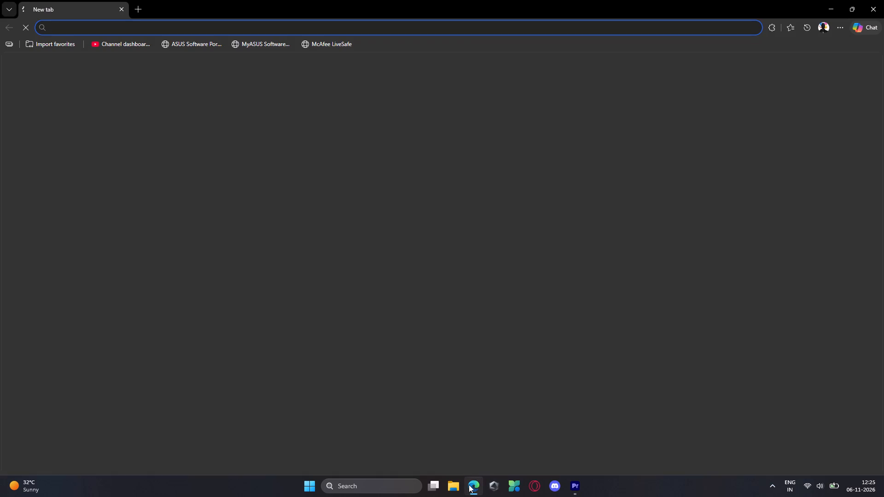
pyautogui.write('green screen')
pyautogui.press('space')
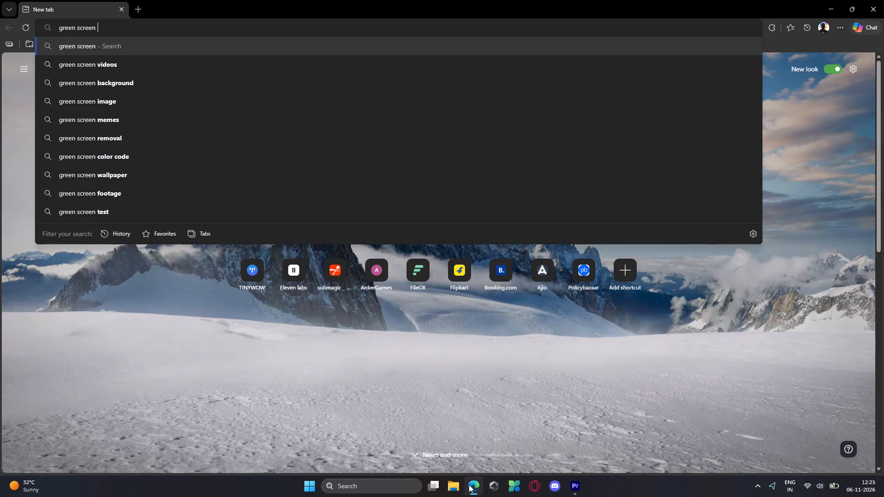
pyautogui.write('vide')
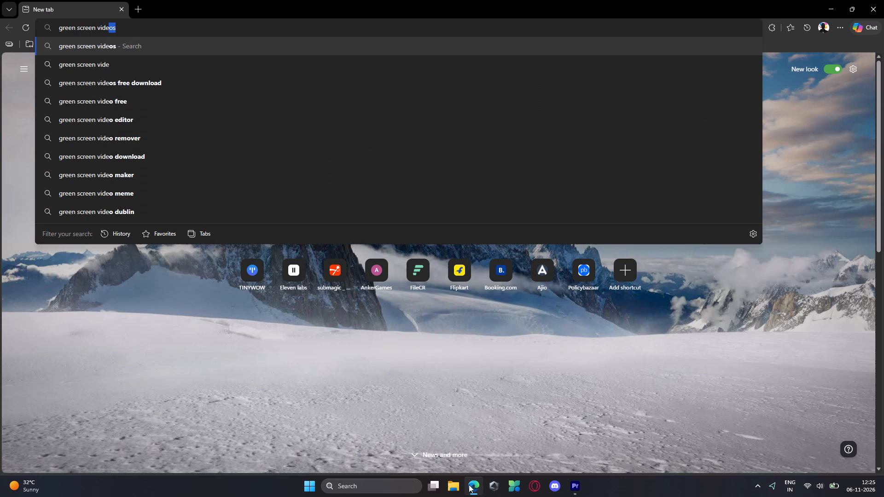
pyautogui.press('o')
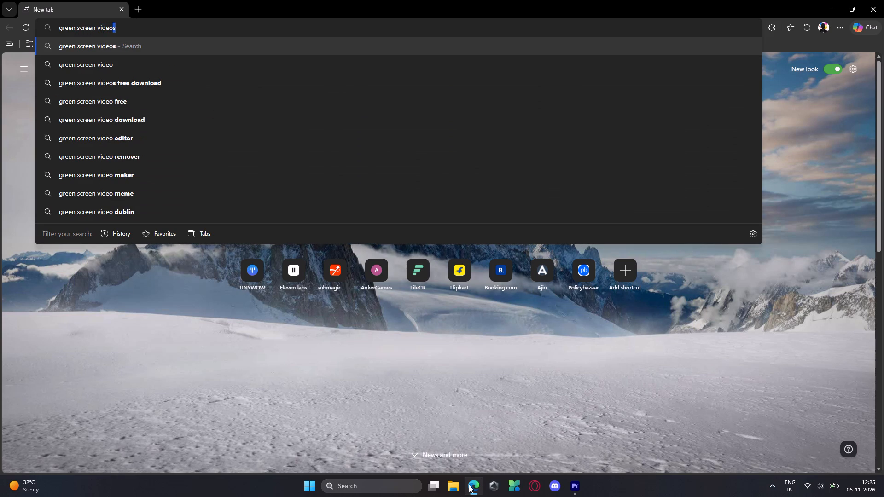
pyautogui.press('BackSpace')
pyautogui.press('BackSpace')
pyautogui.press('BackSpace')
pyautogui.press('BackSpace')
pyautogui.press('BackSpace')
pyautogui.press('BackSpace')
pyautogui.write('subsc')
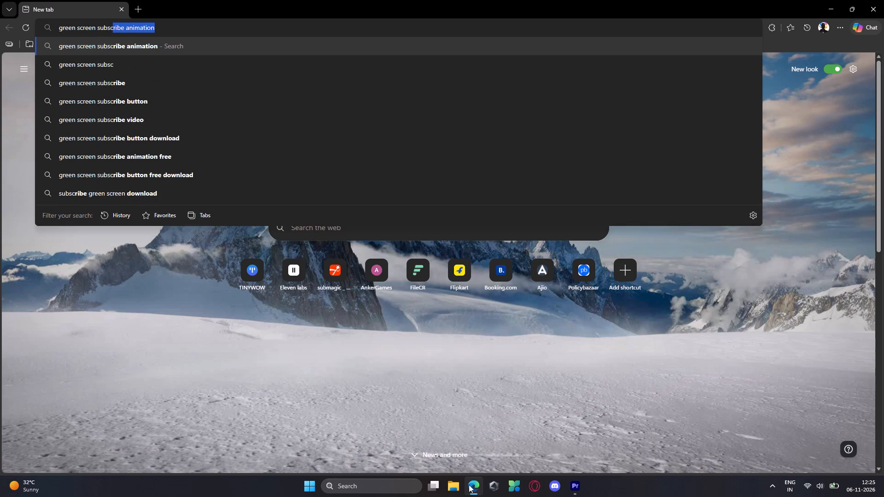
pyautogui.press('BackSpace')
pyautogui.press('BackSpace')
pyautogui.press('BackSpace')
pyautogui.press('BackSpace')
pyautogui.press('BackSpace')
pyautogui.press('BackSpace')
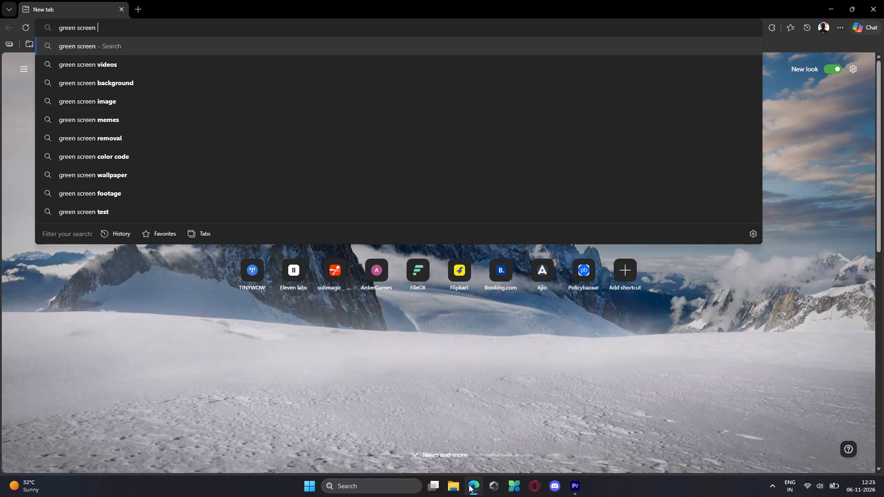
pyautogui.write('like an')
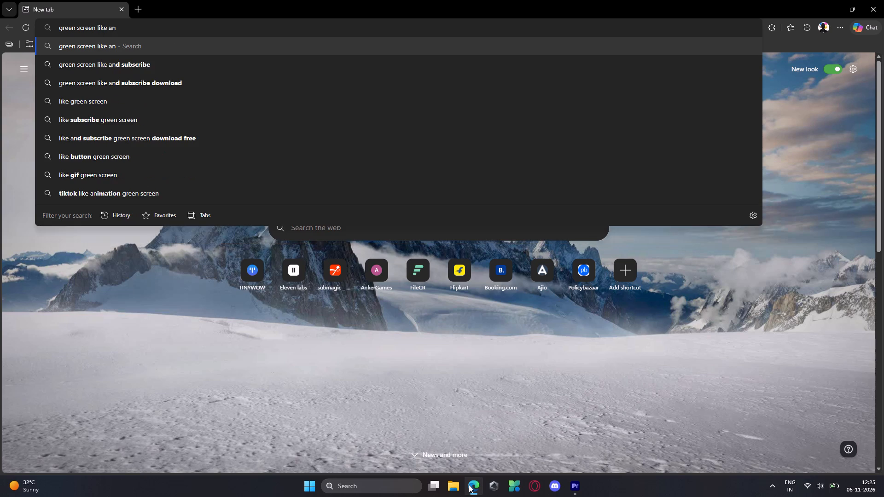
pyautogui.click(127, 67)
# Look through the search results for like-and-subscribe green screen videos, and return to Premiere Pro.
pyautogui.scroll(-4, 156, 227)
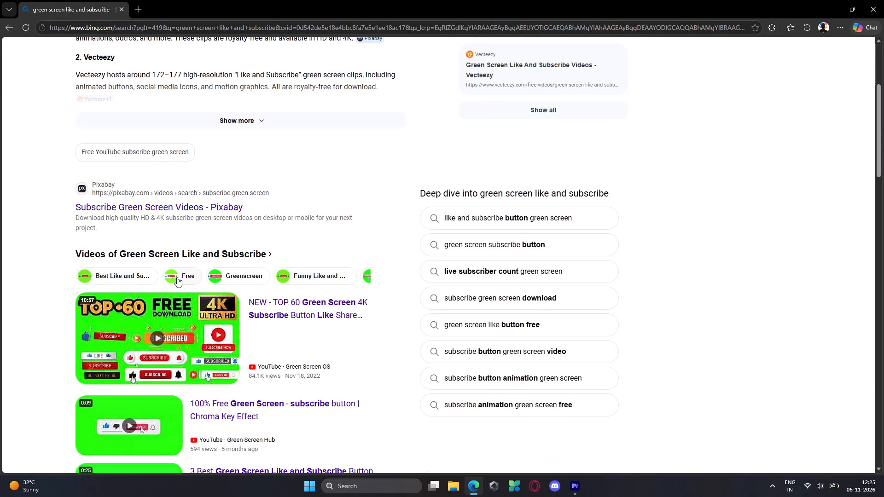
pyautogui.scroll(-14, 235, 240)
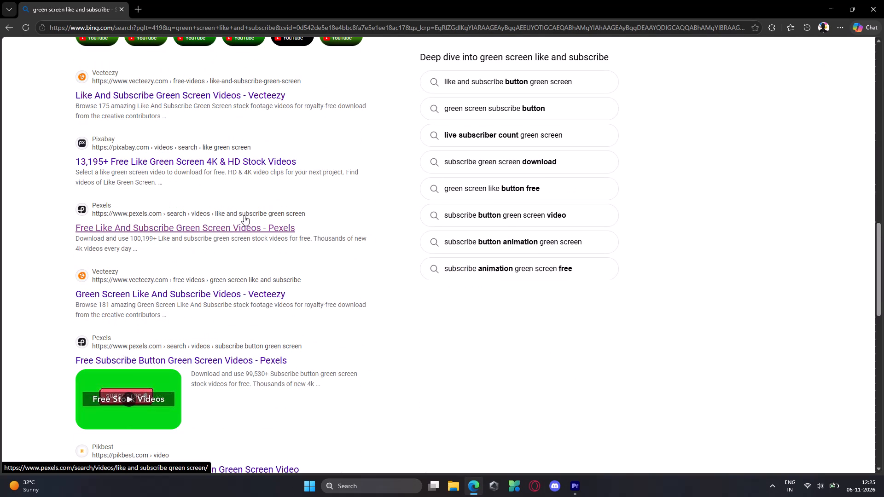
pyautogui.click(883, 0)
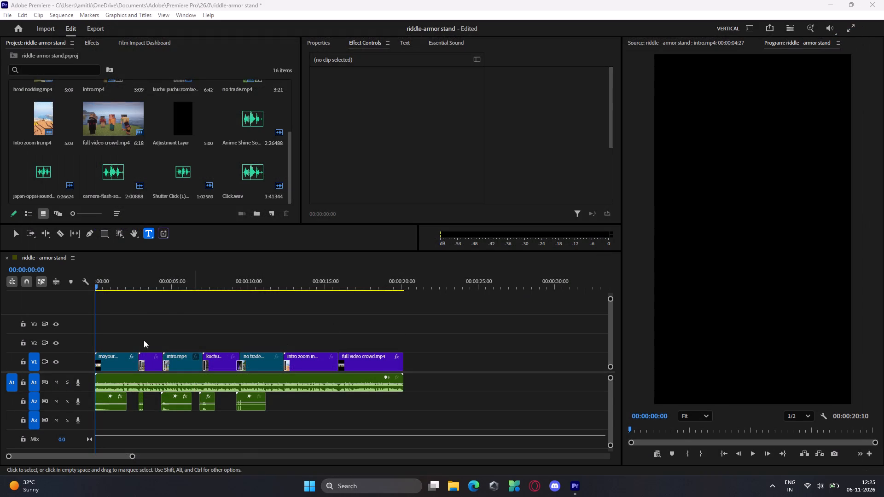
# Play back the opening mayour clip from the start of the sequence.
pyautogui.press('space')
pyautogui.click(226, 333)
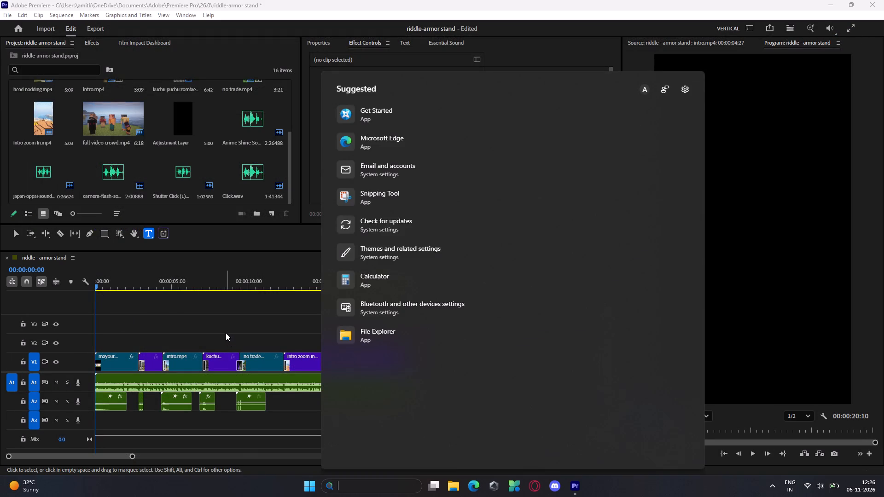
pyautogui.press('space')
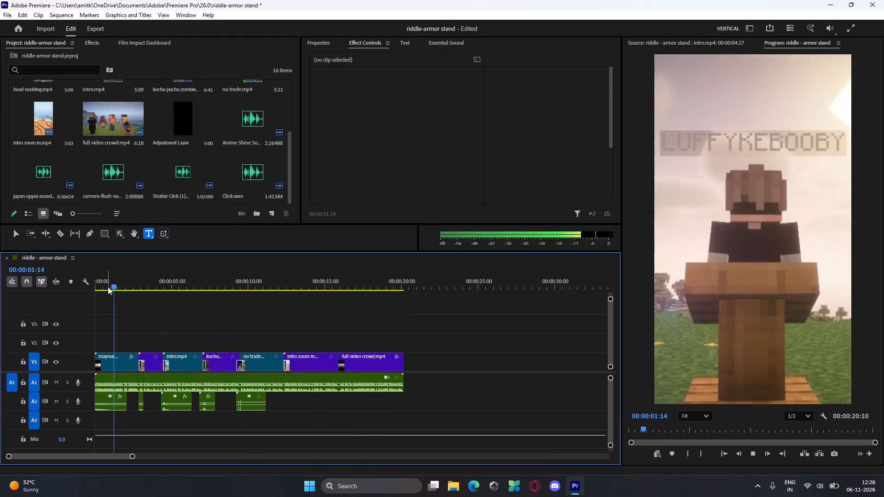
pyautogui.moveTo(108, 287); pyautogui.dragTo(87, 291)
pyautogui.press('space')
pyautogui.press('space')
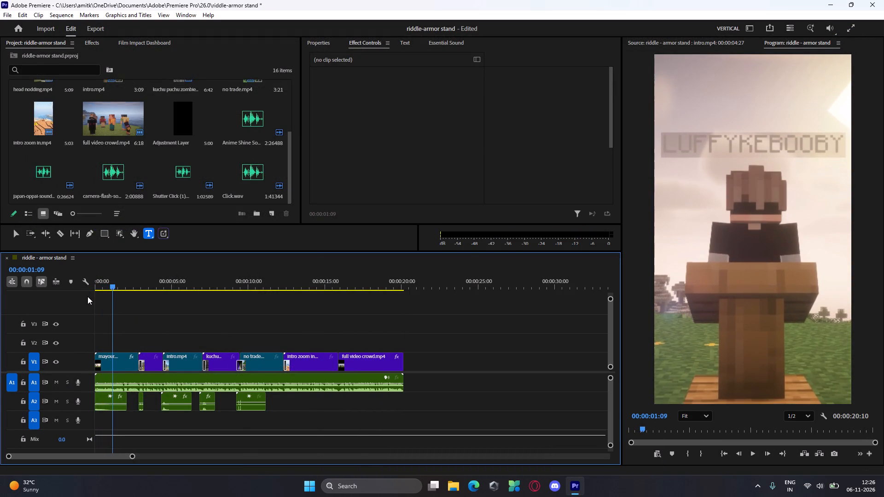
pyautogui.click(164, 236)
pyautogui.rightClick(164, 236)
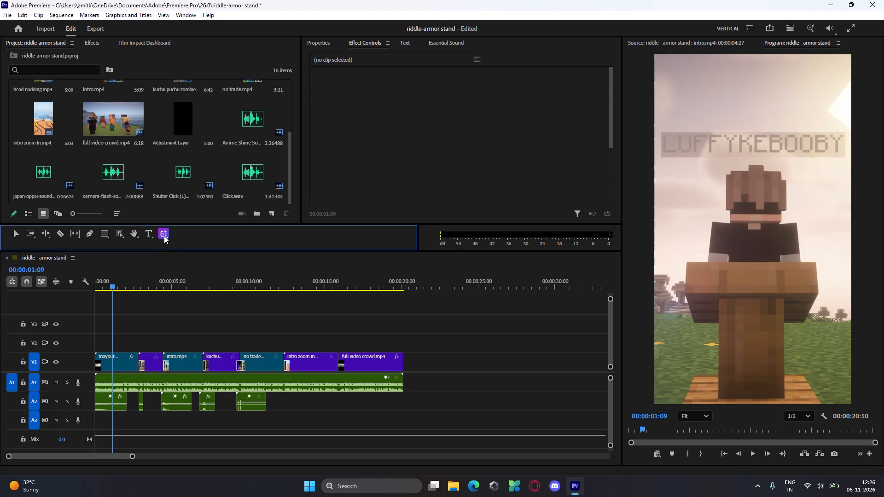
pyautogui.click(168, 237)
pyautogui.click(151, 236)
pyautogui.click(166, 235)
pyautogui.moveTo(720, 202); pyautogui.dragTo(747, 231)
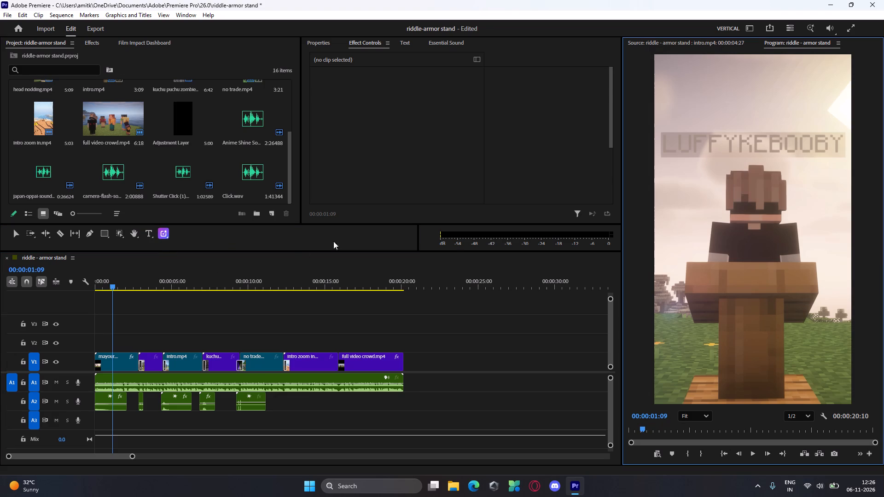
# Apply the Film Impact Panel Wipe transition at the cut between the intro zoom in and full video crowd clips.
pyautogui.click(10, 233)
pyautogui.click(15, 231)
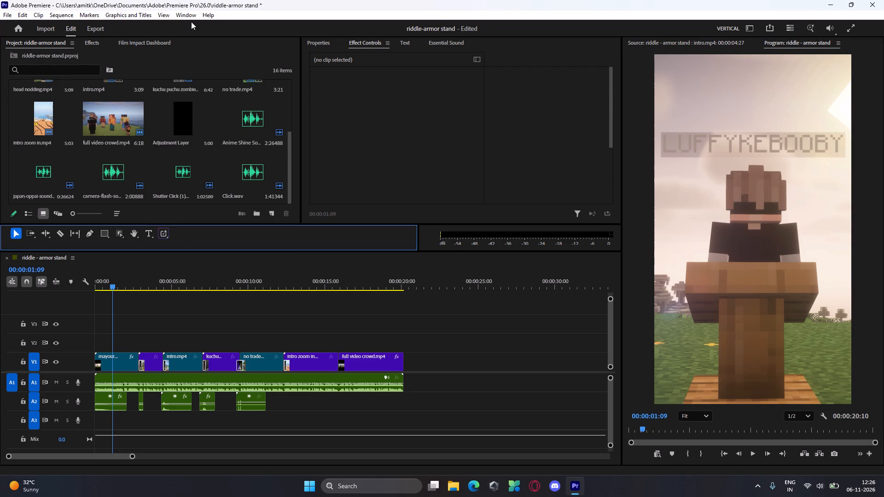
pyautogui.click(146, 40)
pyautogui.scroll(-4, 165, 205)
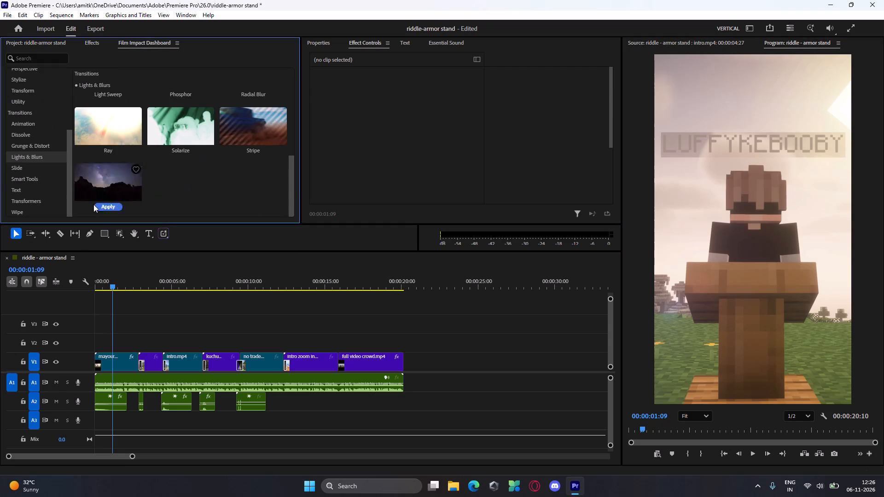
pyautogui.click(41, 181)
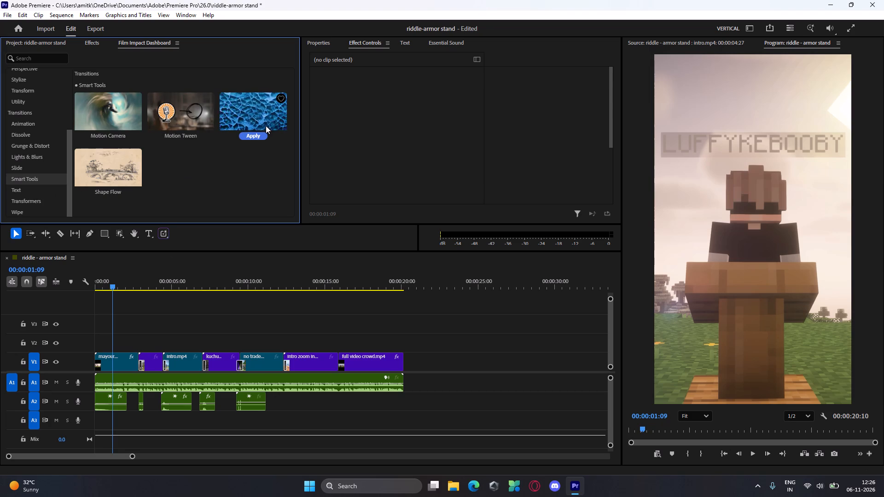
pyautogui.scroll(-3, 23, 208)
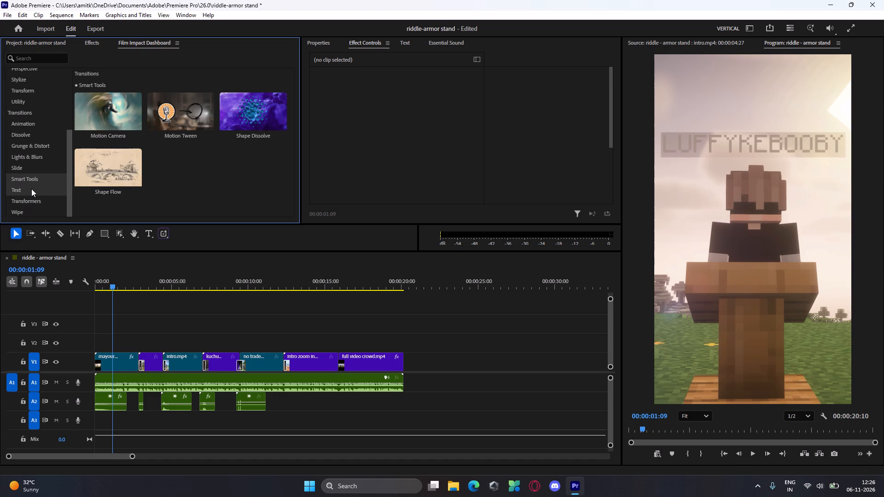
pyautogui.click(31, 189)
pyautogui.click(32, 209)
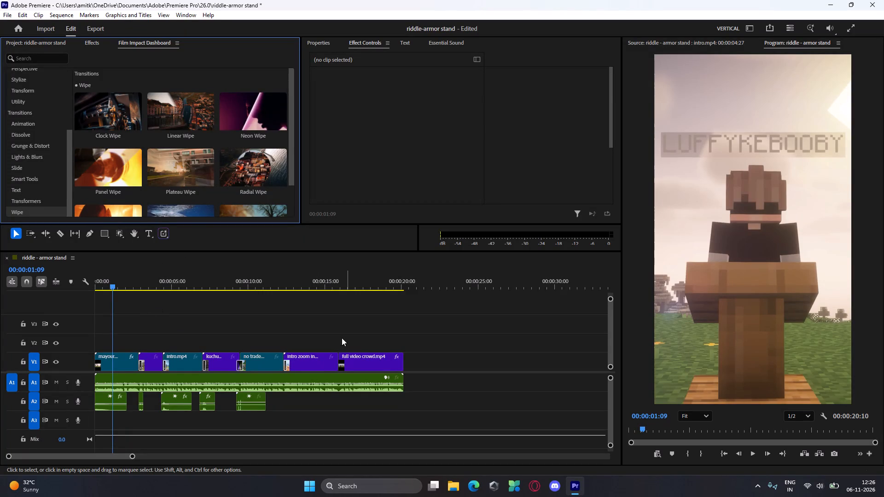
pyautogui.moveTo(328, 329); pyautogui.dragTo(358, 360)
pyautogui.click(113, 189)
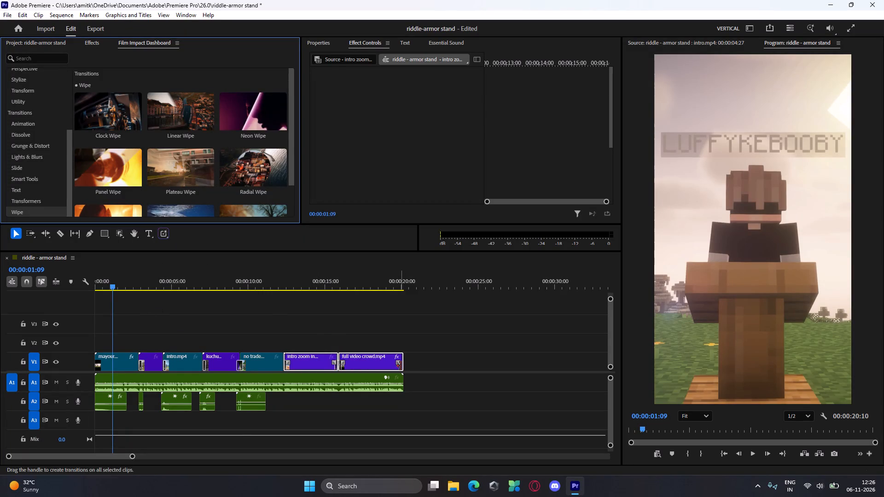
pyautogui.click(331, 332)
# Play back the cut from intro zoom in to full video crowd to review the Panel Wipe transition.
pyautogui.click(320, 282)
pyautogui.press('space')
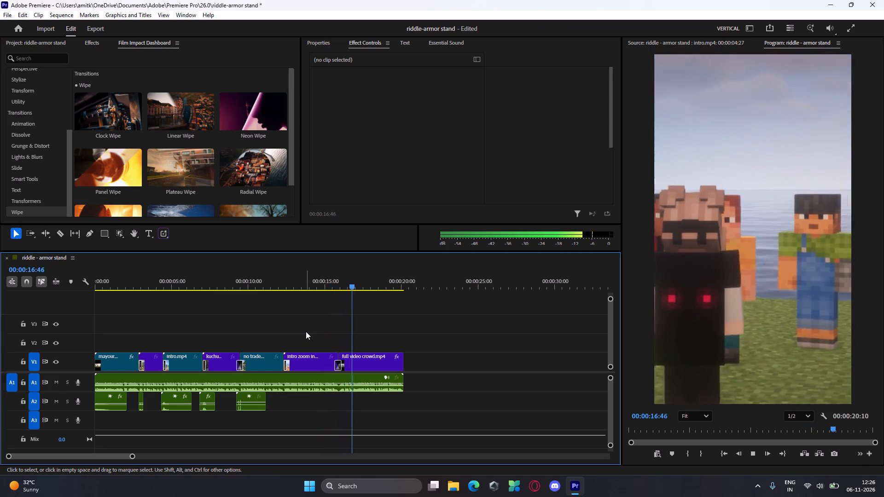
pyautogui.press('space')
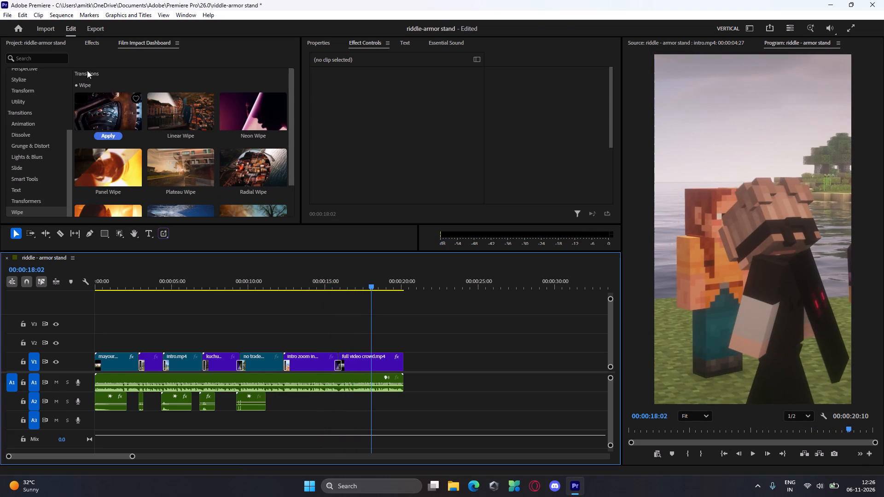
# Copy the Shutter Click sound from the kuchu puchu zombie cut and place the copy on A2 at the start of the Panel Wipe transition.
pyautogui.click(36, 39)
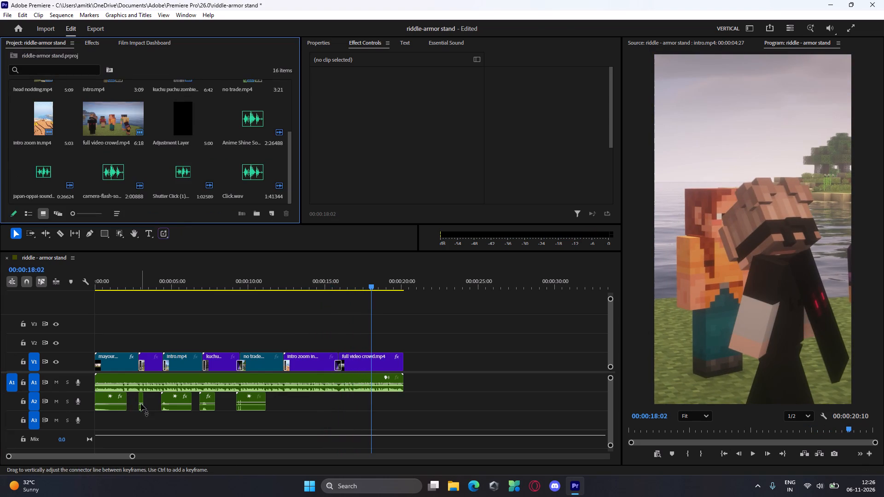
pyautogui.click(208, 408)
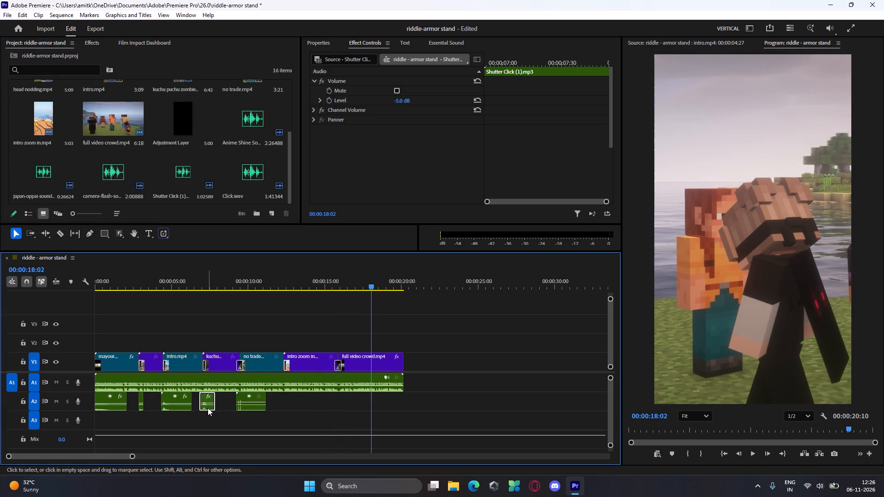
pyautogui.hotkey('ctrl', 'c')
pyautogui.click(336, 268)
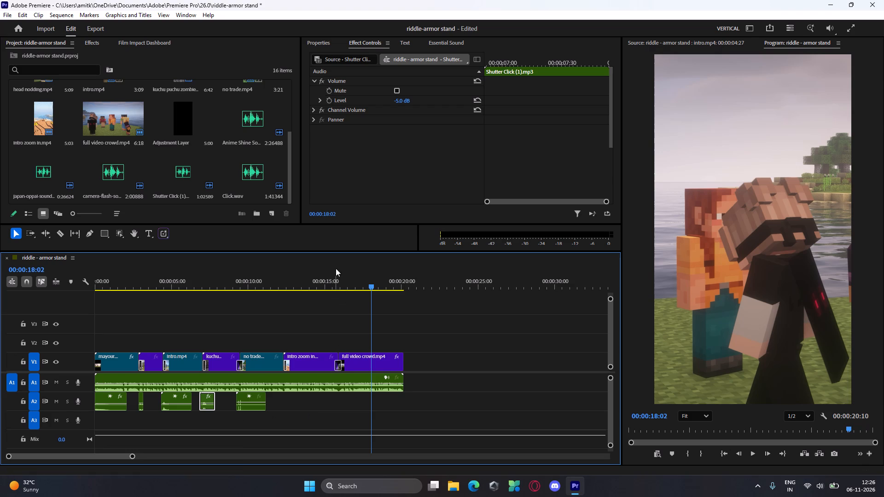
pyautogui.click(344, 287)
pyautogui.hotkey('ctrl', 'v')
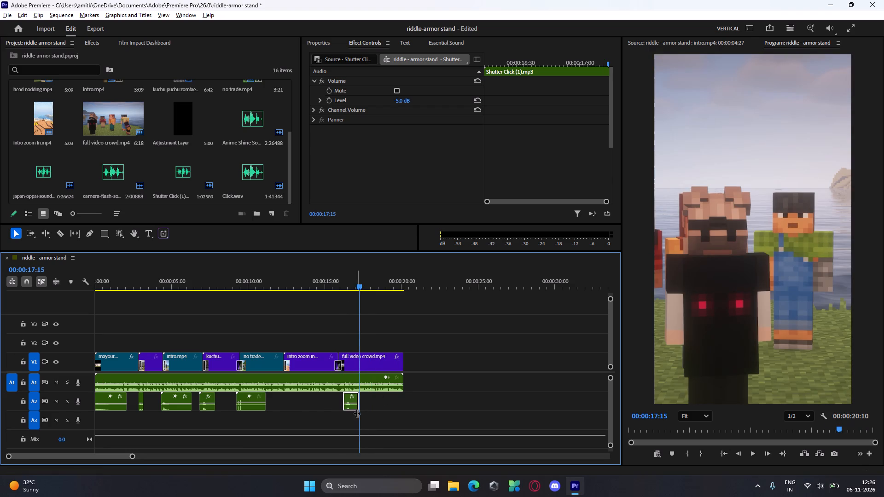
pyautogui.keyDown('alt'); pyautogui.scroll(12, 357, 412); pyautogui.keyUp('alt')
pyautogui.moveTo(327, 404); pyautogui.dragTo(287, 406)
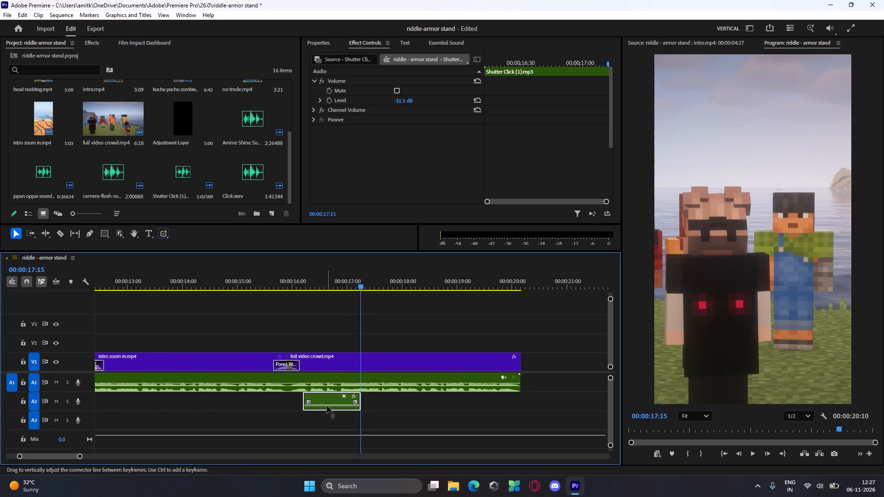
pyautogui.hotkey('ctrl', 'z')
pyautogui.moveTo(330, 396); pyautogui.dragTo(307, 396)
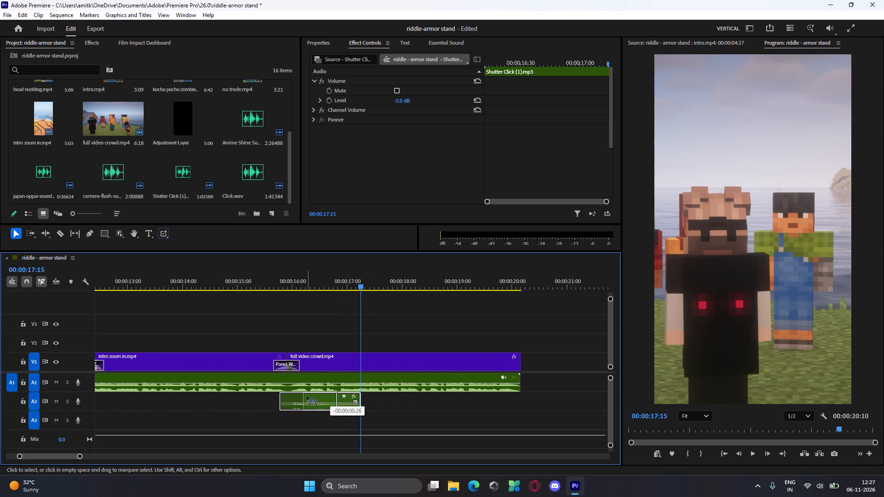
pyautogui.moveTo(307, 396); pyautogui.dragTo(297, 395)
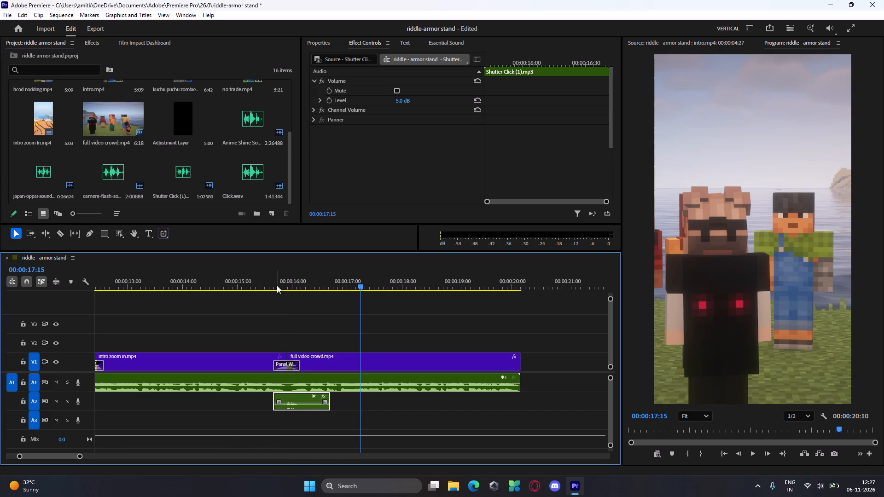
# Play back the Panel Wipe transition with its shutter sound, and return the playhead to the start of the sequence.
pyautogui.click(277, 283)
pyautogui.press('space')
pyautogui.click(249, 280)
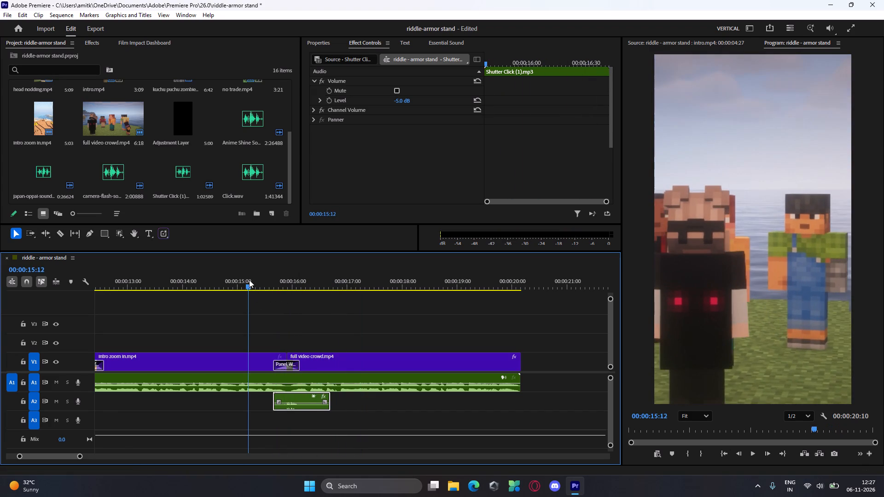
pyautogui.press('space')
pyautogui.scroll(-5, 239, 283)
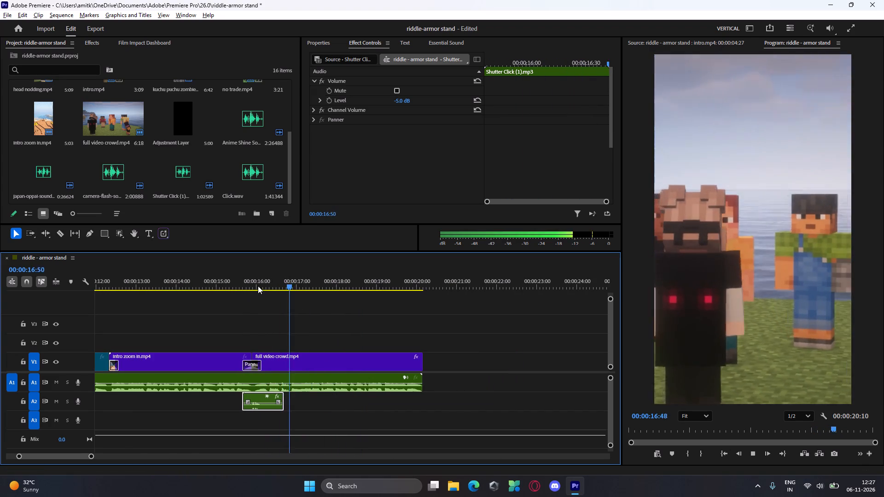
pyautogui.moveTo(192, 279); pyautogui.dragTo(0, 289)
pyautogui.moveTo(112, 283); pyautogui.dragTo(47, 284)
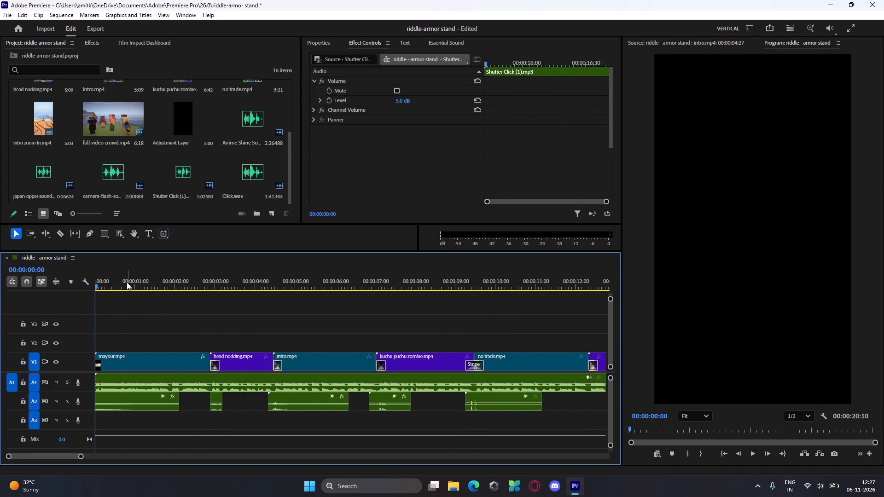
pyautogui.moveTo(112, 283); pyautogui.dragTo(48, 291)
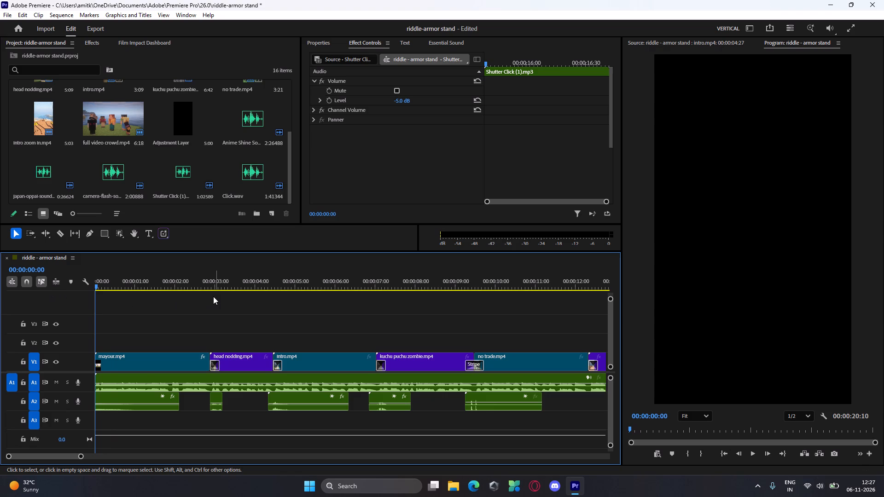
# Play back the opening of the riddle sequence from the start to review the clips and sound effects.
pyautogui.press('space')
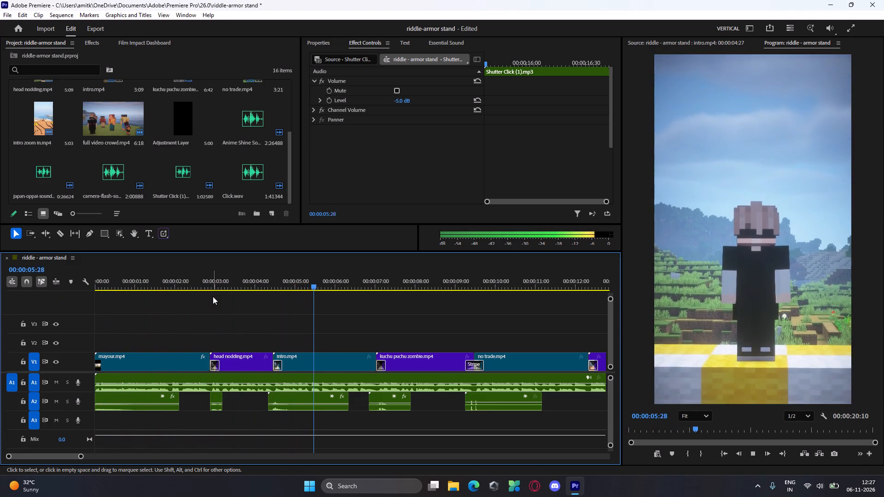
pyautogui.press('space')
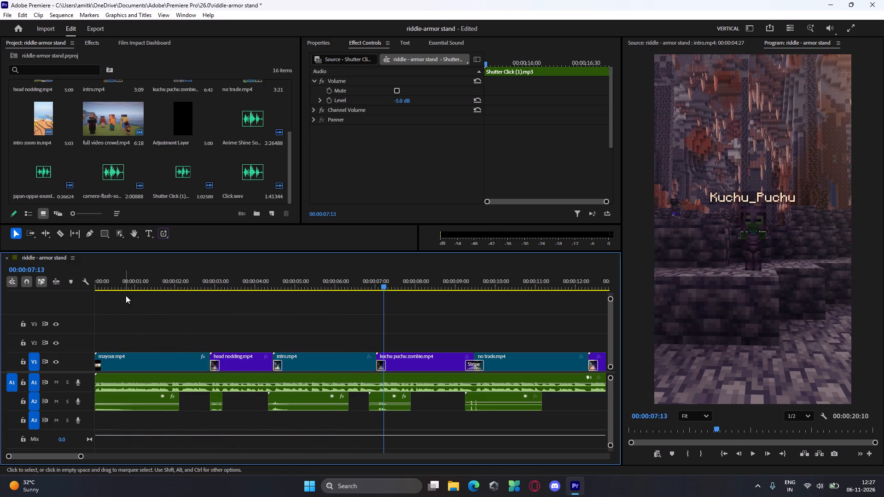
pyautogui.click(88, 279)
pyautogui.click(234, 293)
pyautogui.moveTo(100, 288); pyautogui.dragTo(40, 295)
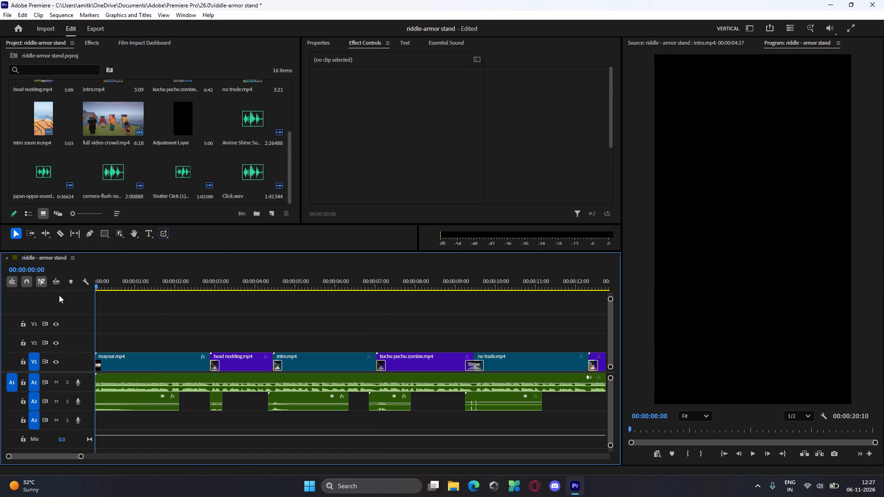
pyautogui.press('space')
pyautogui.press('space')
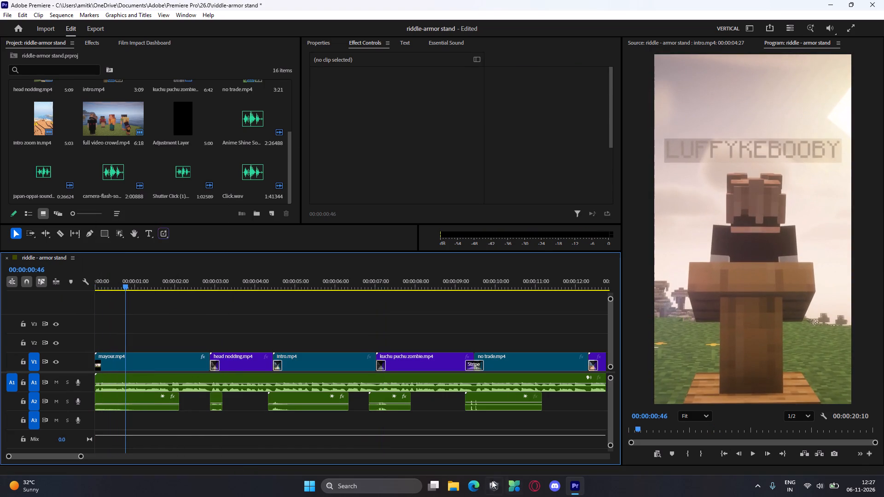
# Watch the earlier export riddle - nether portal.mp4 from the pp export file folder in VLC as a reference, and close it.
pyautogui.click(460, 481)
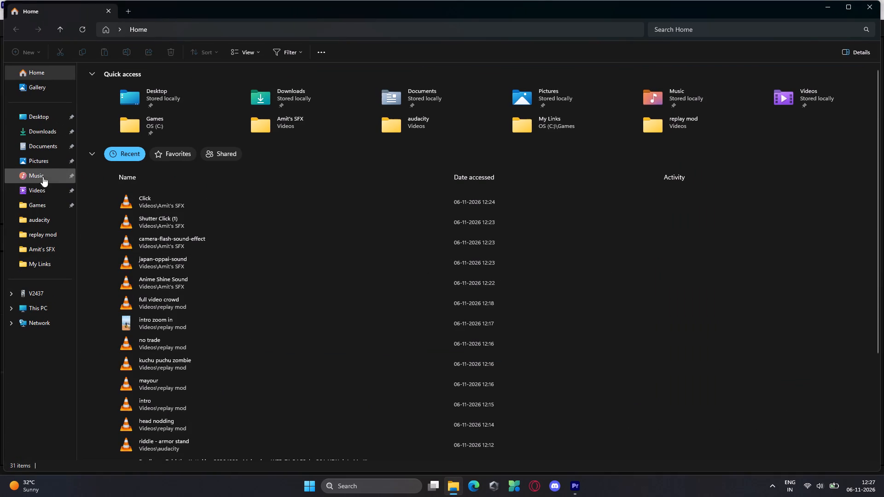
pyautogui.click(45, 192)
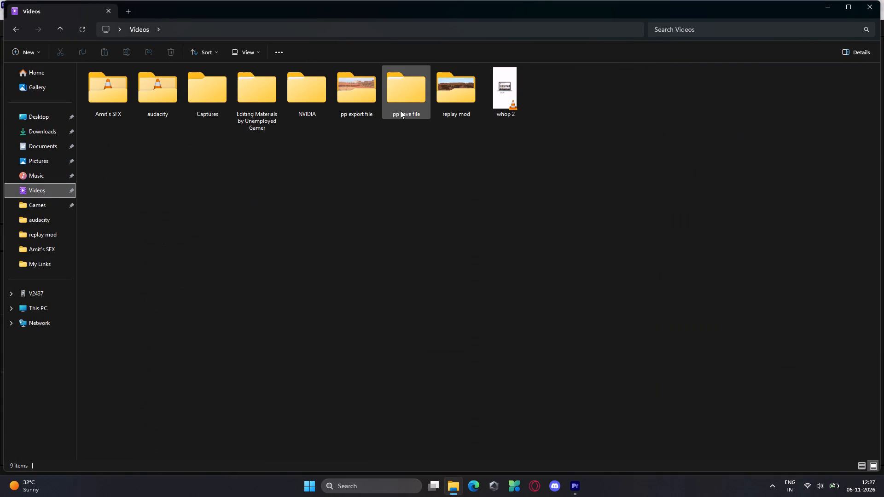
pyautogui.doubleClick(350, 104)
pyautogui.doubleClick(366, 103)
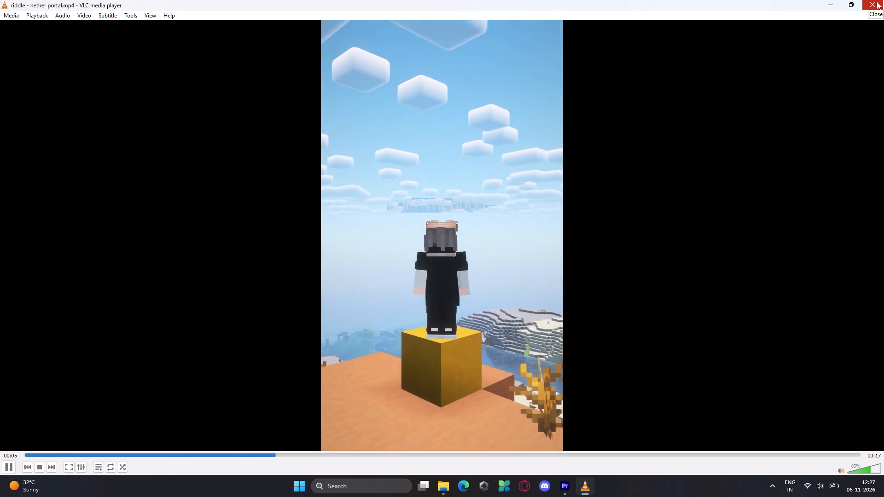
pyautogui.click(877, 1)
pyautogui.click(877, 1)
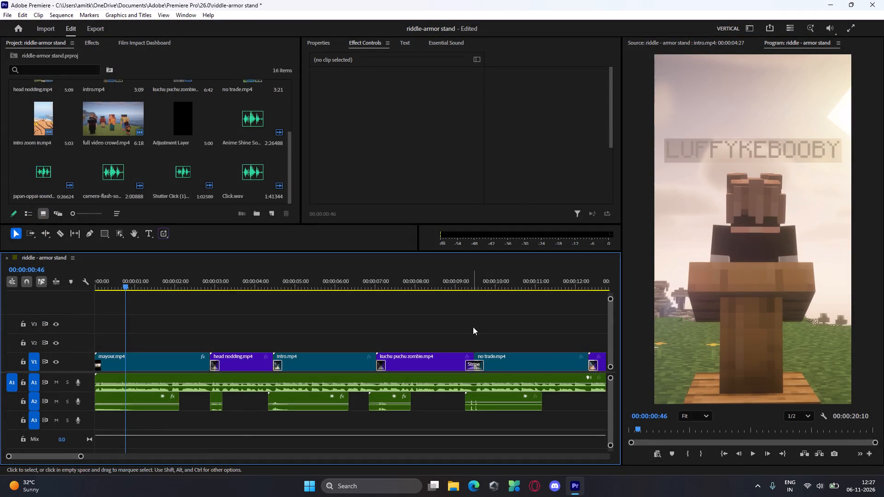
# Replay the opening of the sequence several times and play the whole edit through to its end.
pyautogui.moveTo(108, 287); pyautogui.dragTo(28, 288)
pyautogui.press('space')
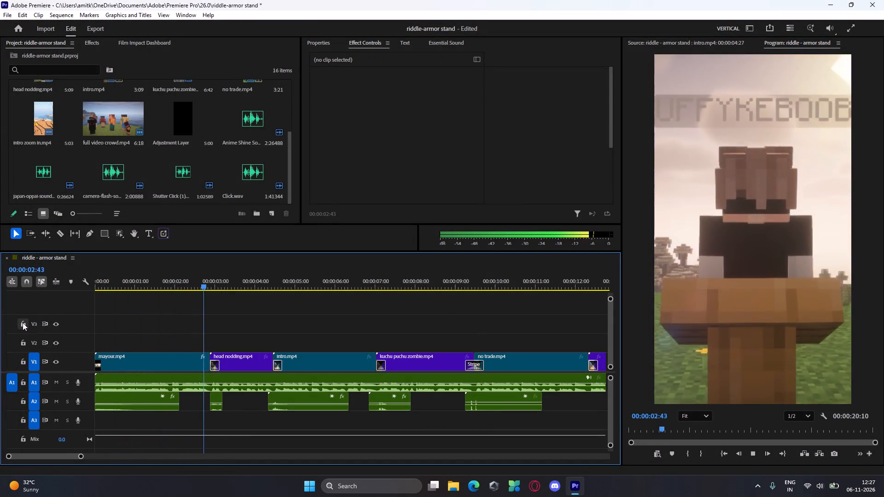
pyautogui.moveTo(106, 283); pyautogui.dragTo(37, 289)
pyautogui.press('space')
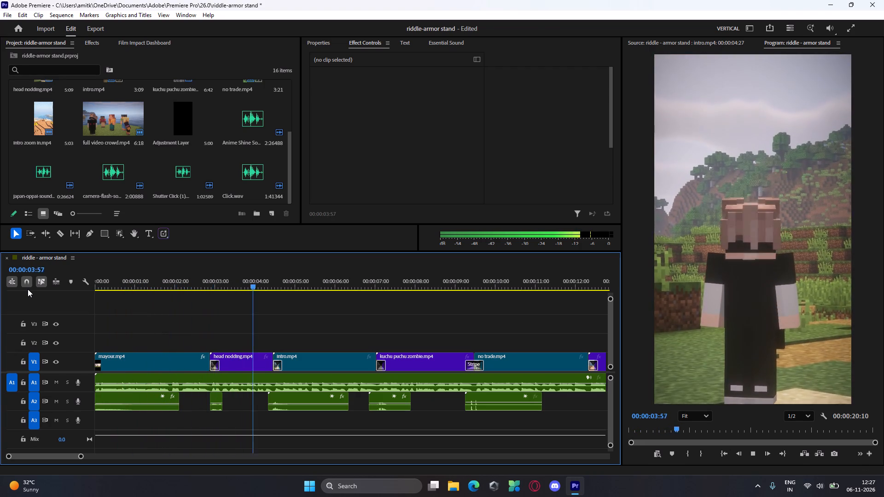
pyautogui.moveTo(108, 288); pyautogui.dragTo(53, 288)
pyautogui.press('space')
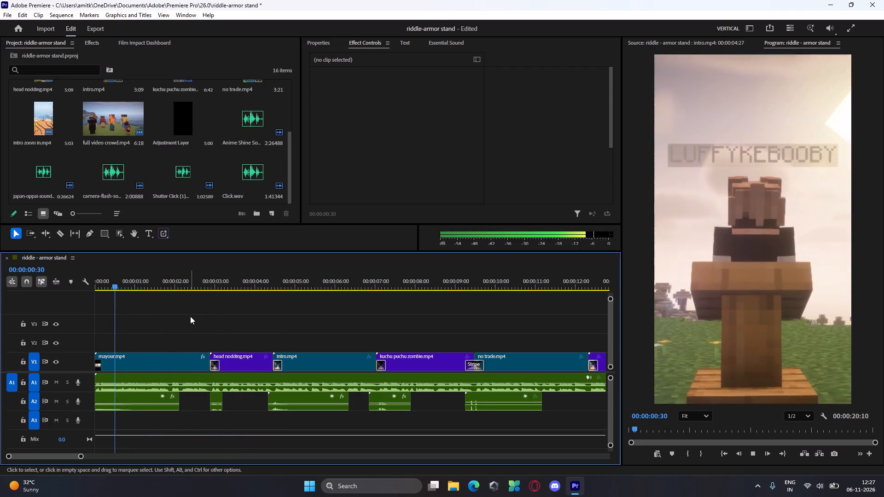
pyautogui.press('space')
pyautogui.moveTo(108, 289); pyautogui.dragTo(41, 284)
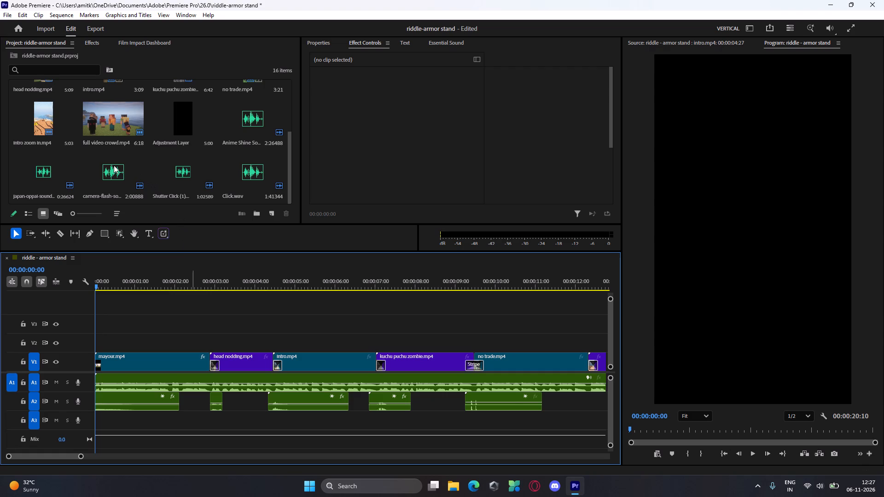
pyautogui.press('space')
pyautogui.press('space')
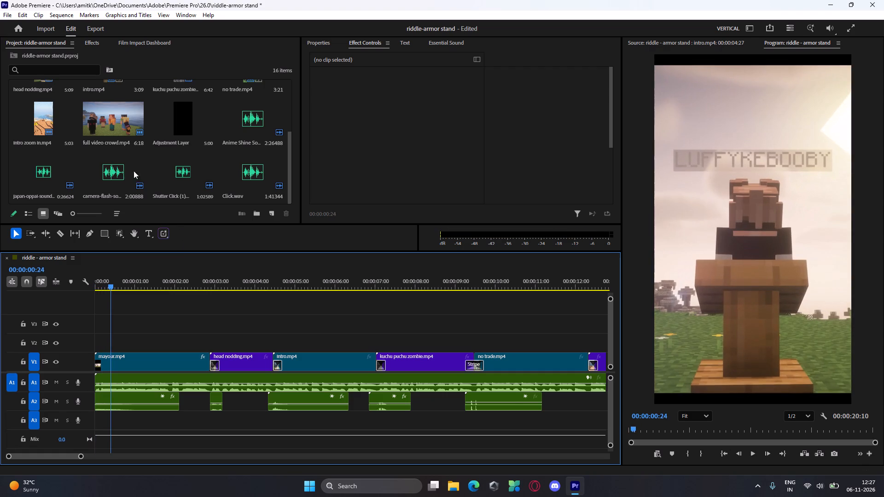
pyautogui.press('space')
pyautogui.press('space')
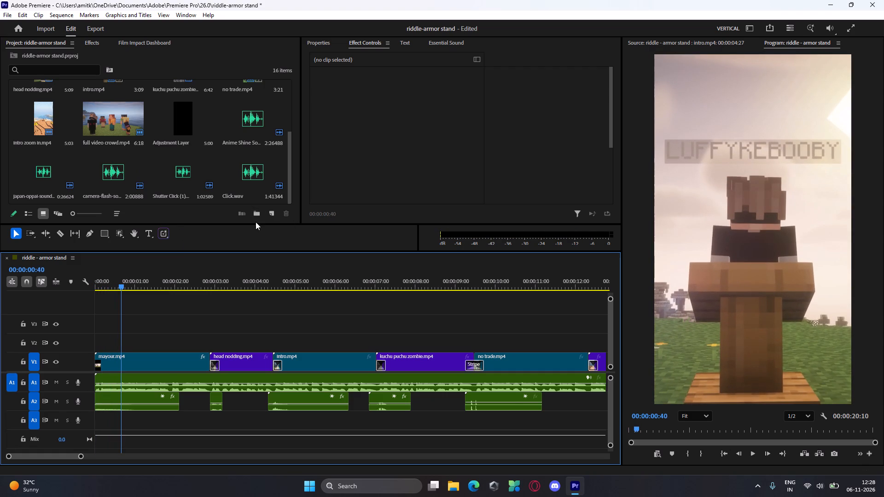
pyautogui.moveTo(114, 287); pyautogui.dragTo(22, 284)
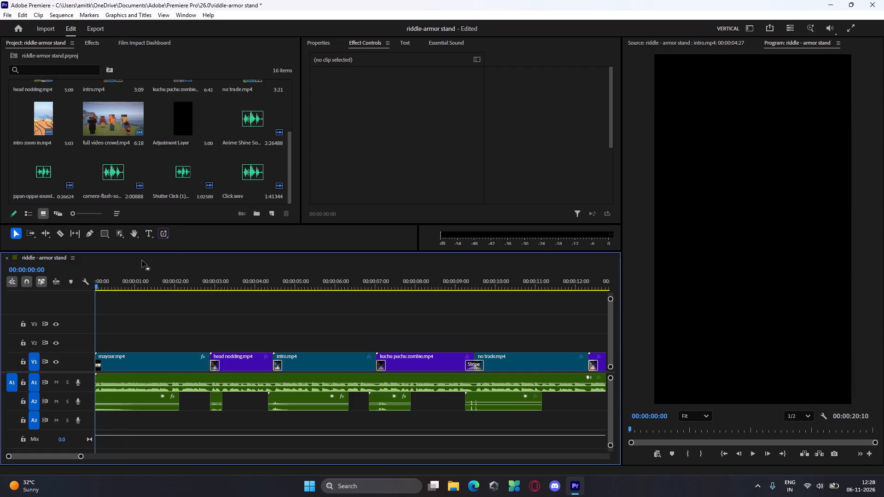
pyautogui.press('space')
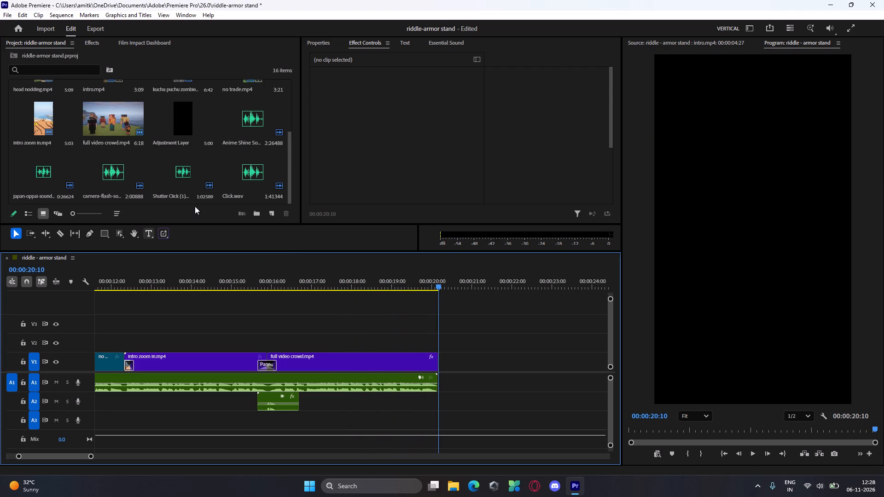
# Import the Super Bell Hill Super Mario 3D World music MP3 from the Downloads folder into the project.
pyautogui.doubleClick(195, 202)
pyautogui.scroll(-2, 122, 131)
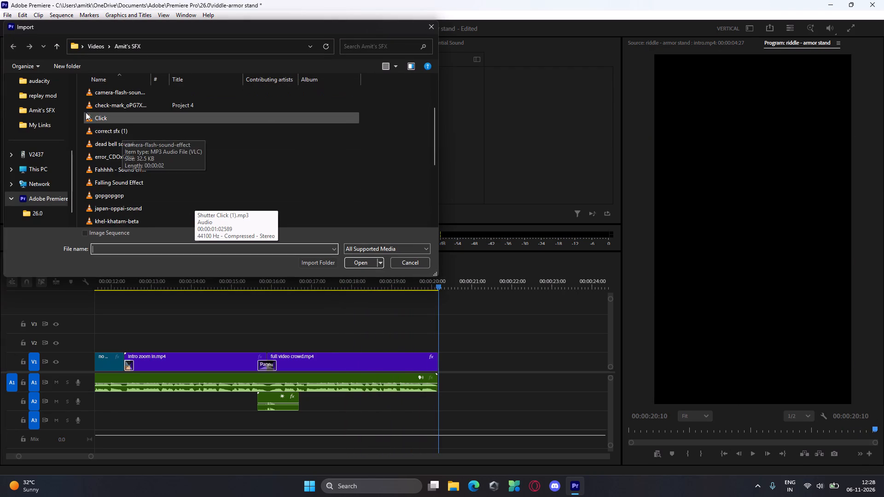
pyautogui.scroll(4, 105, 117)
pyautogui.click(101, 47)
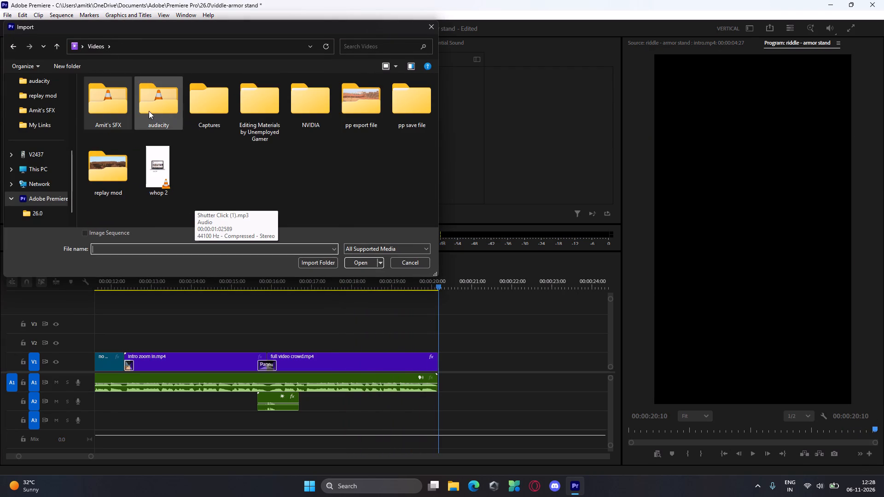
pyautogui.scroll(4, 43, 127)
pyautogui.click(46, 125)
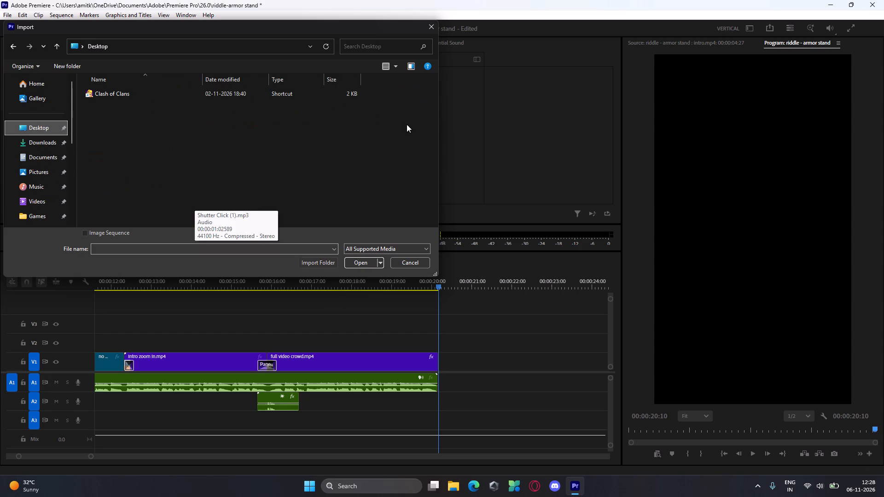
pyautogui.click(58, 136)
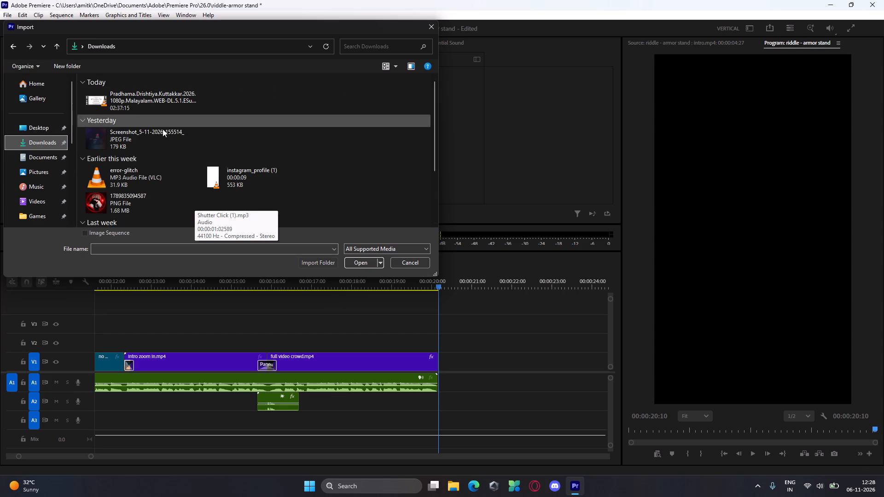
pyautogui.scroll(-1, 180, 181)
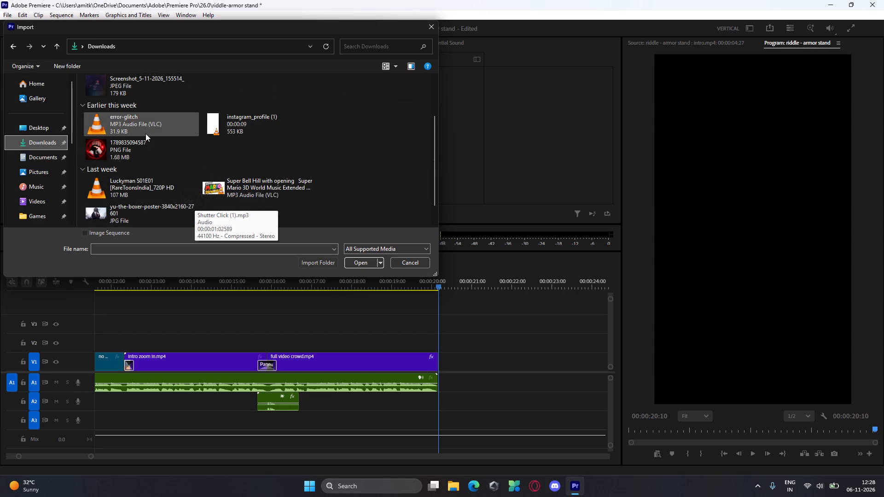
pyautogui.scroll(-2, 157, 191)
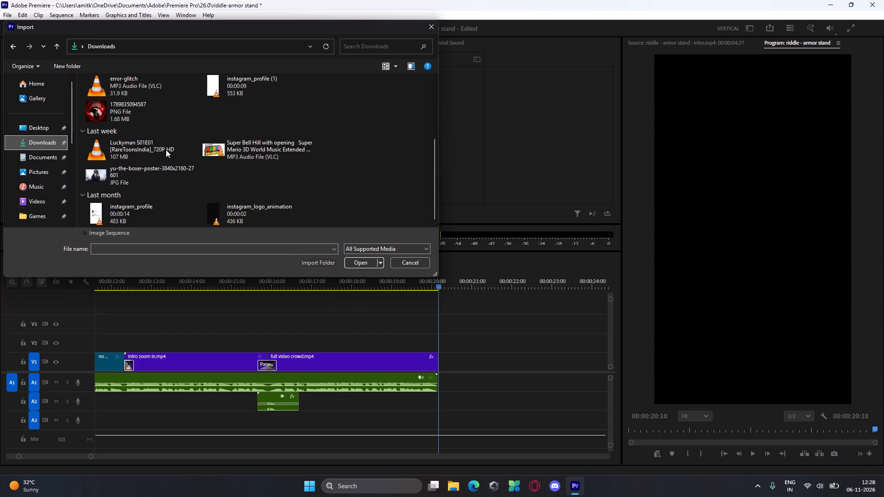
pyautogui.scroll(-4, 169, 176)
pyautogui.scroll(1, 168, 203)
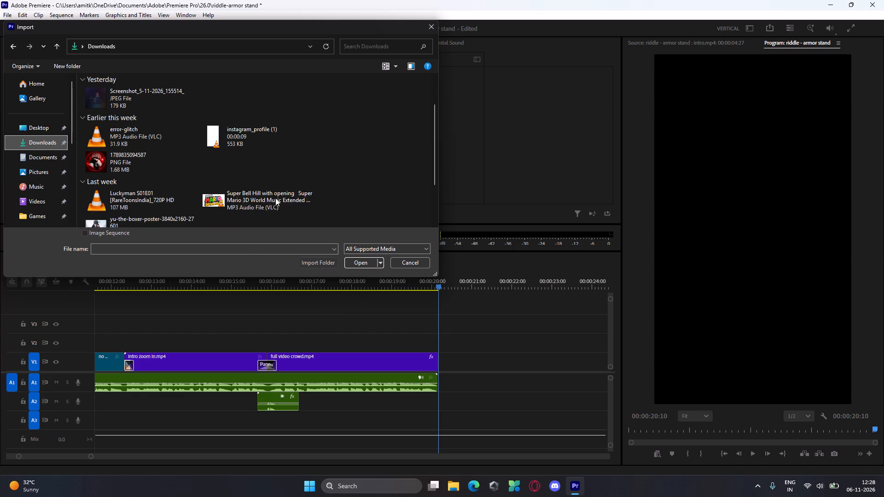
pyautogui.click(275, 198)
pyautogui.click(364, 264)
# Place the Super Bell Hill music on audio track A3, starting at 00:00:00:00.
pyautogui.moveTo(44, 184); pyautogui.dragTo(166, 391)
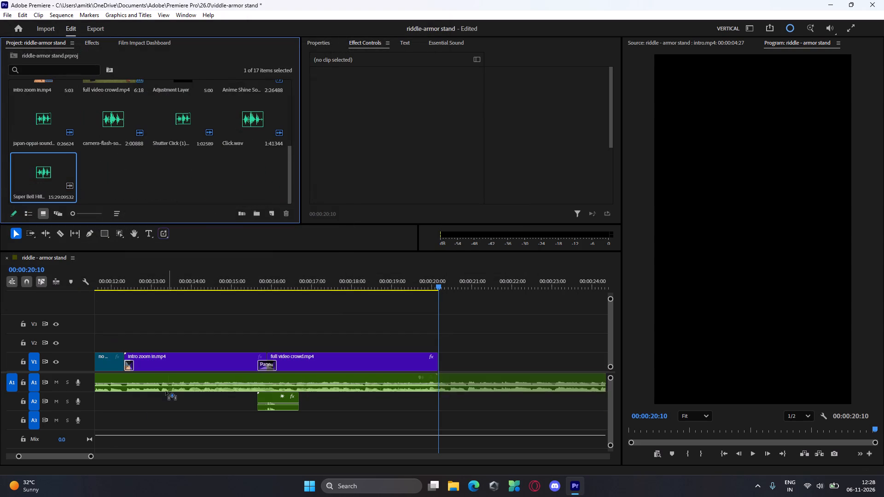
pyautogui.moveTo(166, 391); pyautogui.dragTo(106, 421)
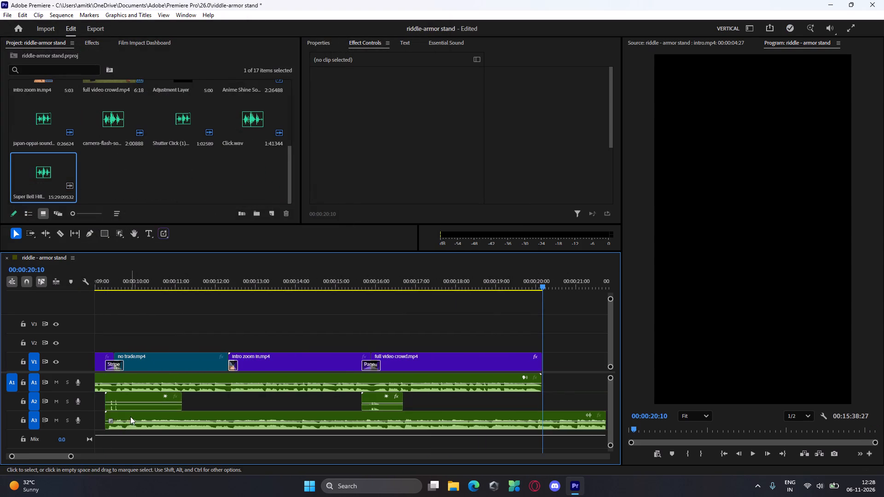
pyautogui.moveTo(130, 415); pyautogui.dragTo(88, 415)
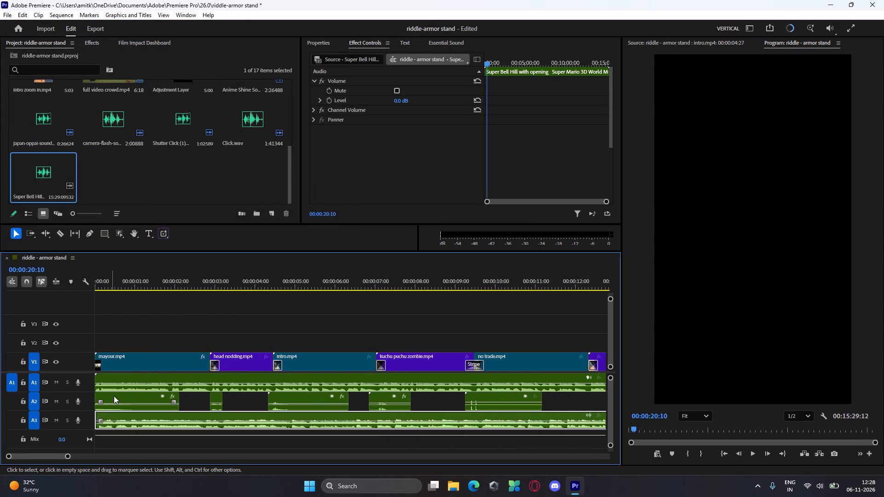
# Check the music's loudness against the opening and set the Super Bell Hill clip's volume level to -22 dB.
pyautogui.moveTo(120, 285); pyautogui.dragTo(72, 275)
pyautogui.press('space')
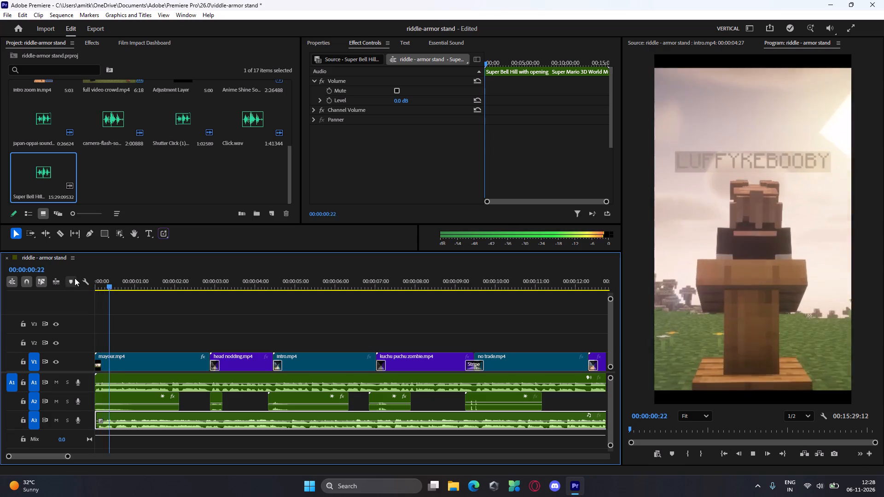
pyautogui.press('space')
pyautogui.click(403, 98)
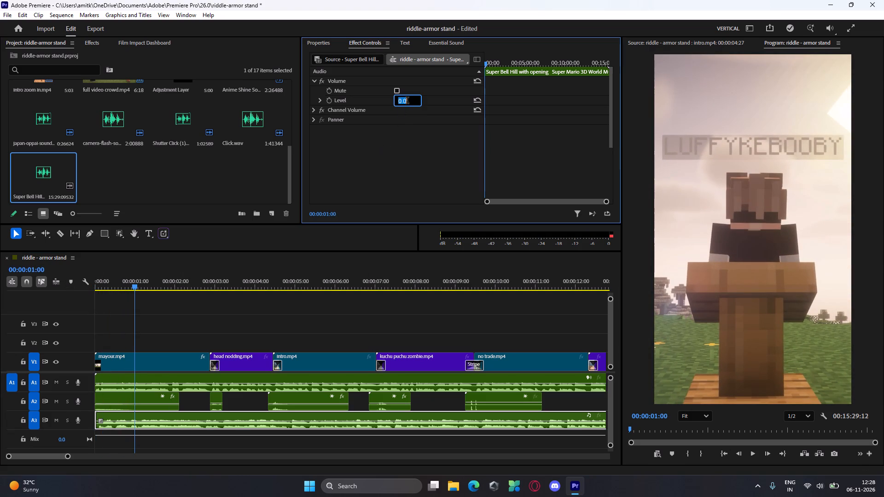
pyautogui.write('-22')
pyautogui.press('Return')
# Play the sequence from the start to review the balance between the background music and the other audio.
pyautogui.moveTo(105, 287); pyautogui.dragTo(18, 287)
pyautogui.press('space')
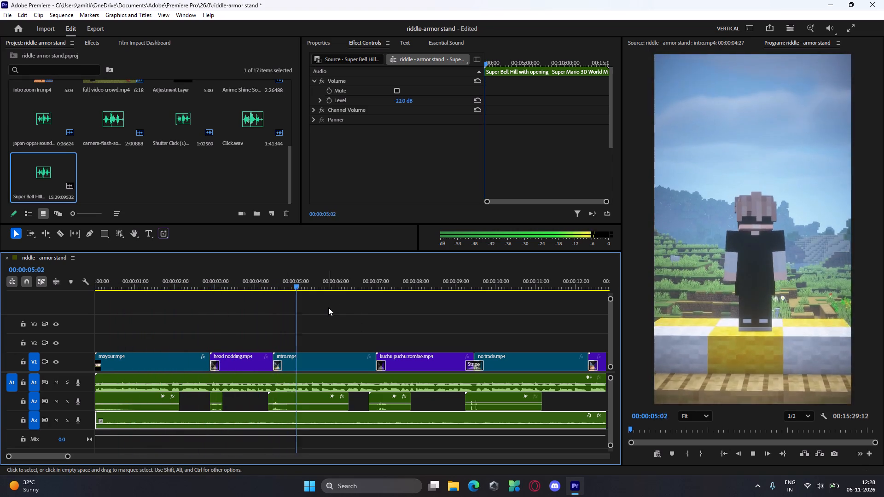
pyautogui.moveTo(110, 283); pyautogui.dragTo(61, 285)
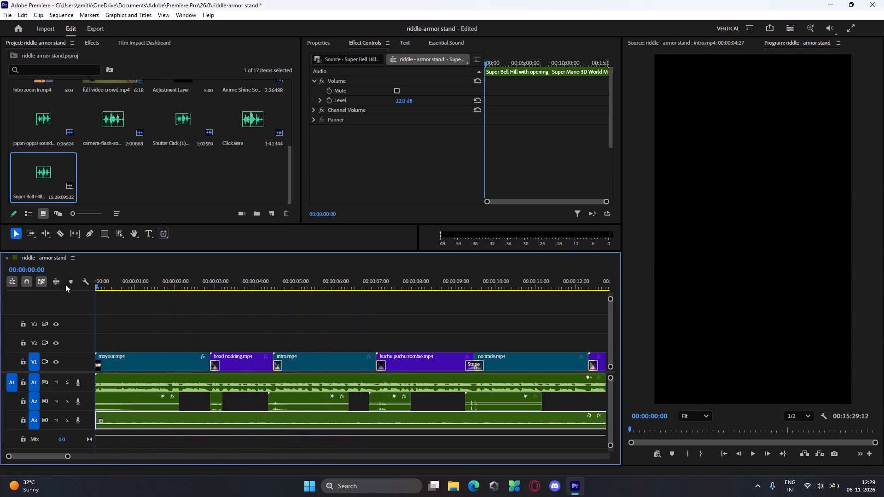
pyautogui.press('space')
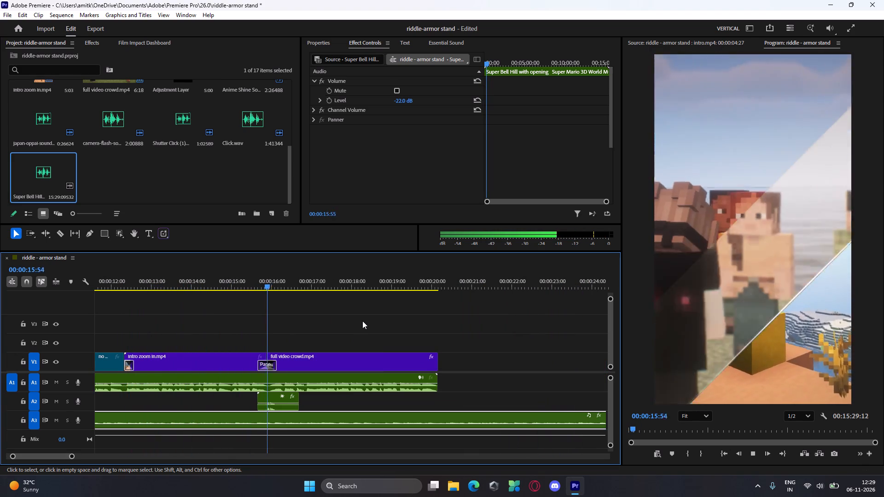
# Cut the Super Bell Hill music on A3 at the end of the full video crowd clip and delete the excess part.
pyautogui.press('c')
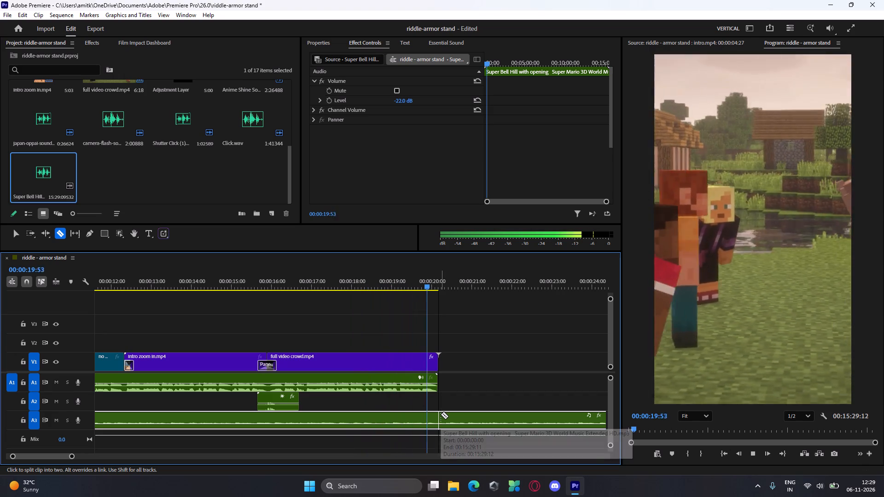
pyautogui.click(441, 414)
pyautogui.press('space')
pyautogui.press('v')
pyautogui.click(527, 421)
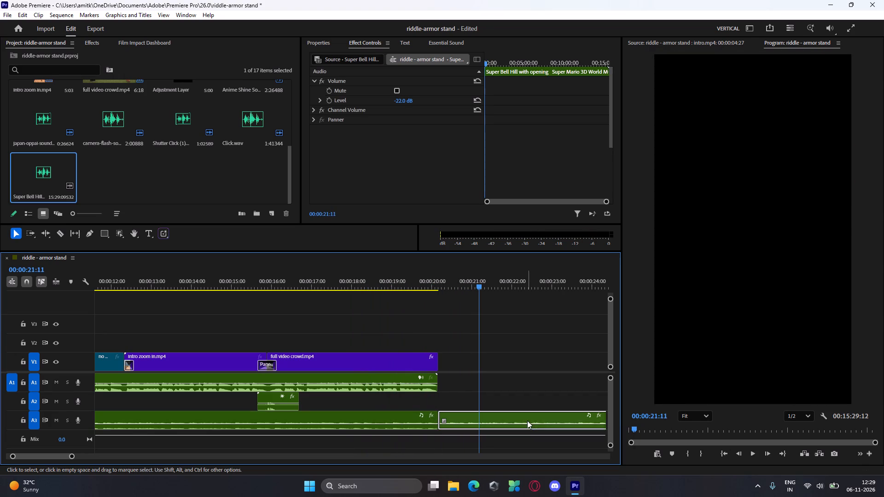
pyautogui.rightClick(527, 421)
pyautogui.click(555, 91)
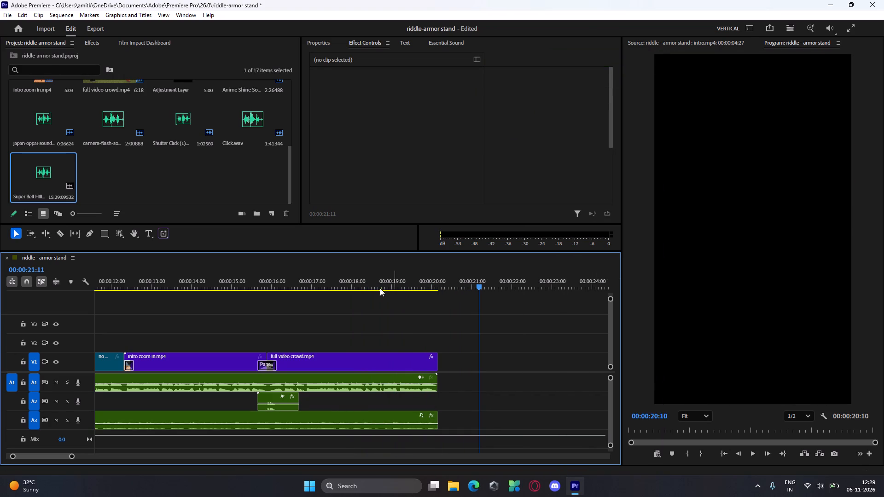
# Play back the sequence from the start up to the end of the intro clip to review the trimmed music.
pyautogui.moveTo(354, 288); pyautogui.dragTo(0, 300)
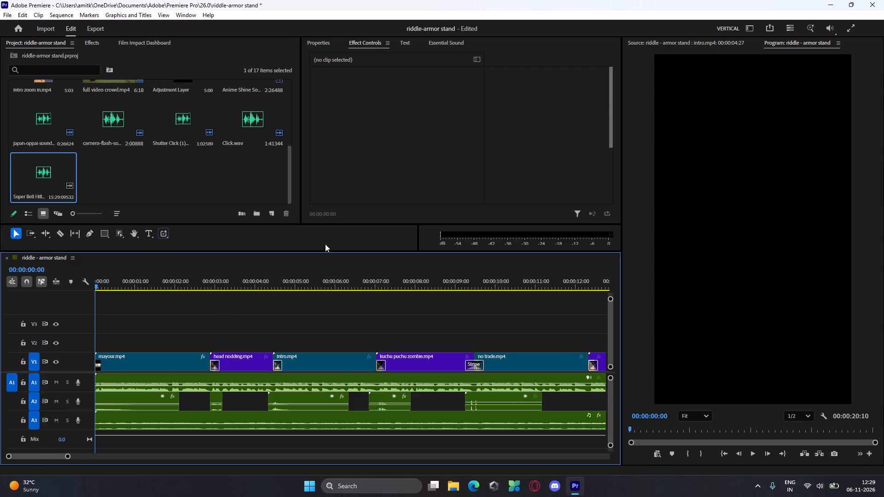
pyautogui.press('space')
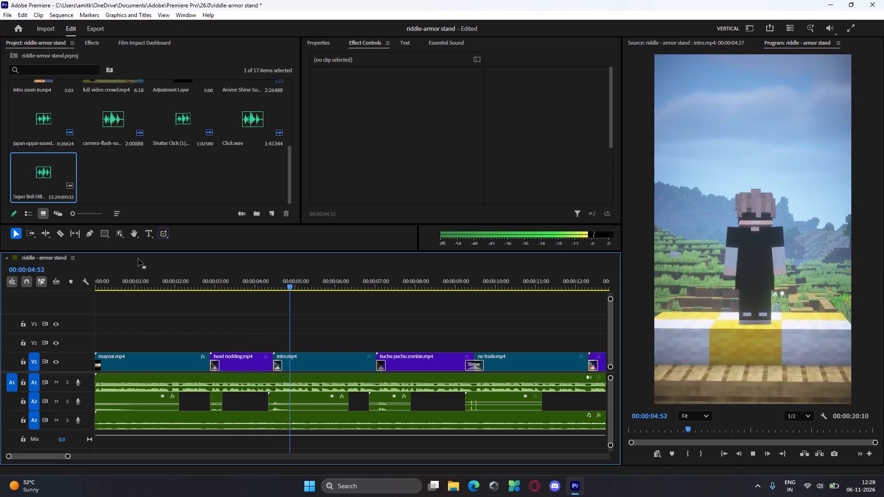
pyautogui.press('space')
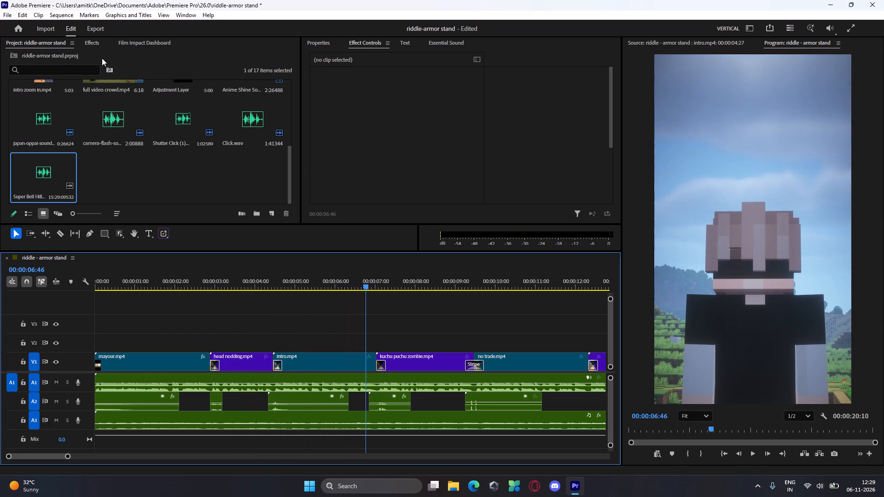
# Show the hidden system tray icons in the Windows taskbar.
pyautogui.click(758, 484)
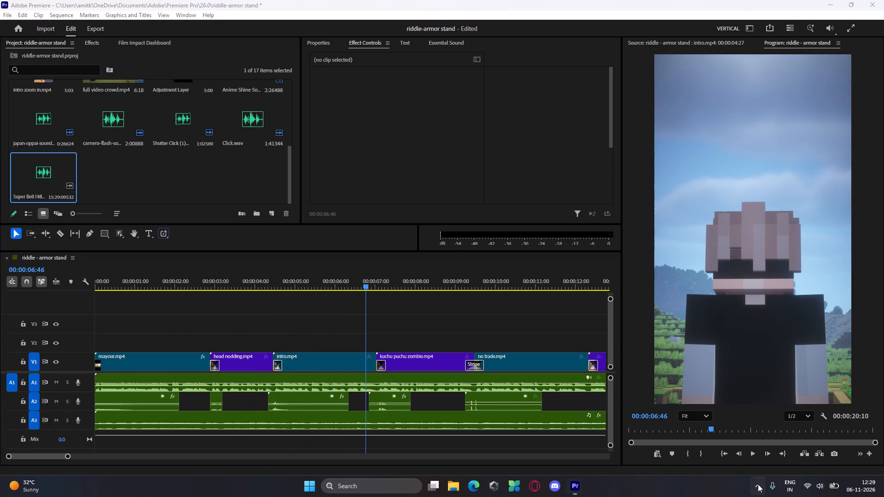
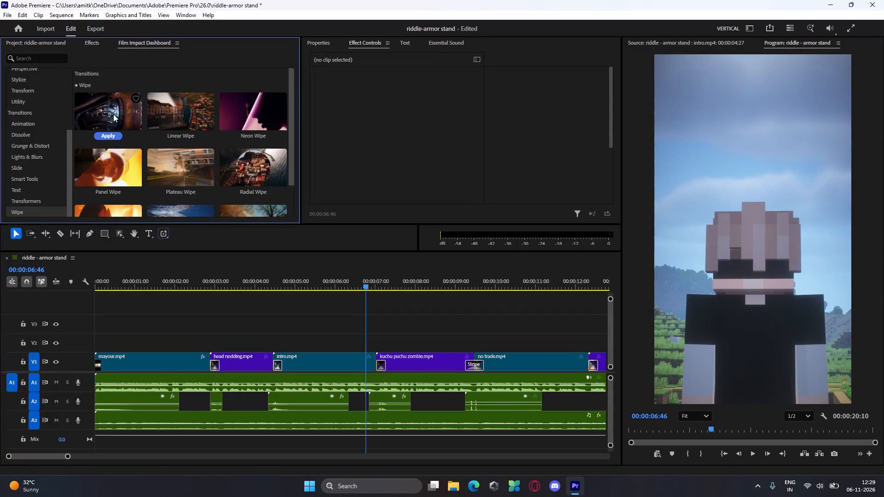
# Play back the sequence from the start through the opening mayour clip and into the head nodding clip.
pyautogui.moveTo(130, 285); pyautogui.dragTo(101, 285)
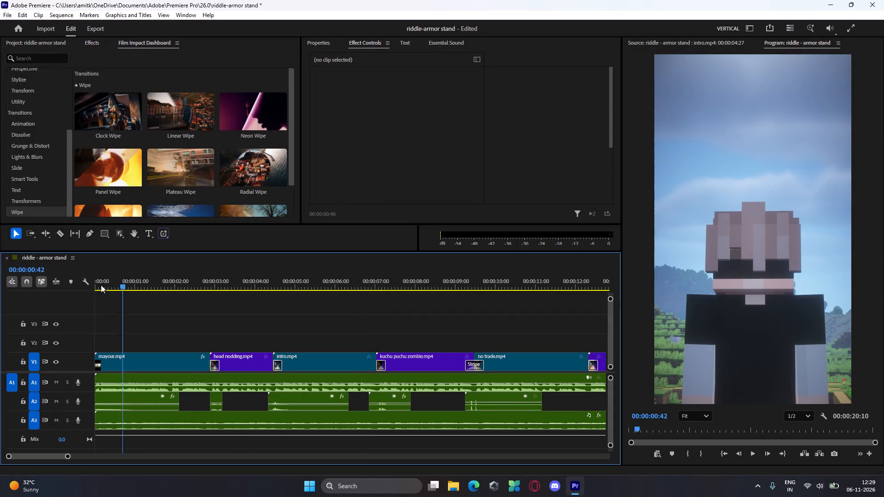
pyautogui.moveTo(101, 285); pyautogui.dragTo(13, 284)
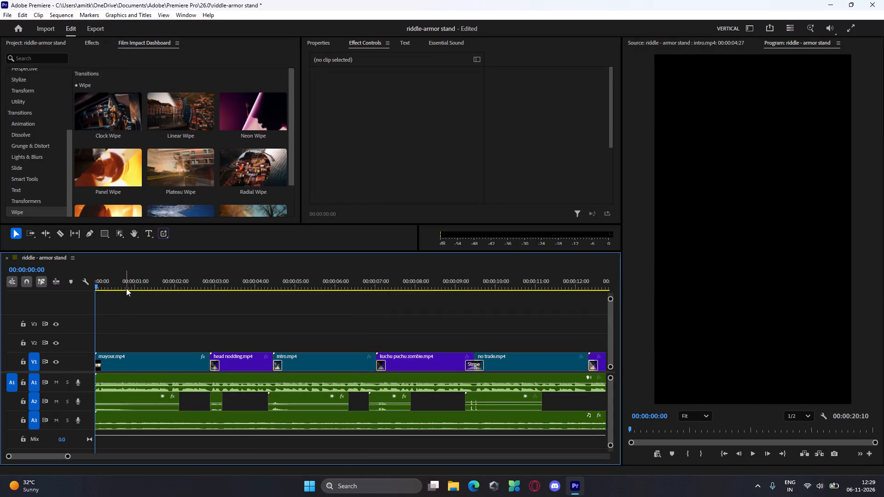
pyautogui.press('space')
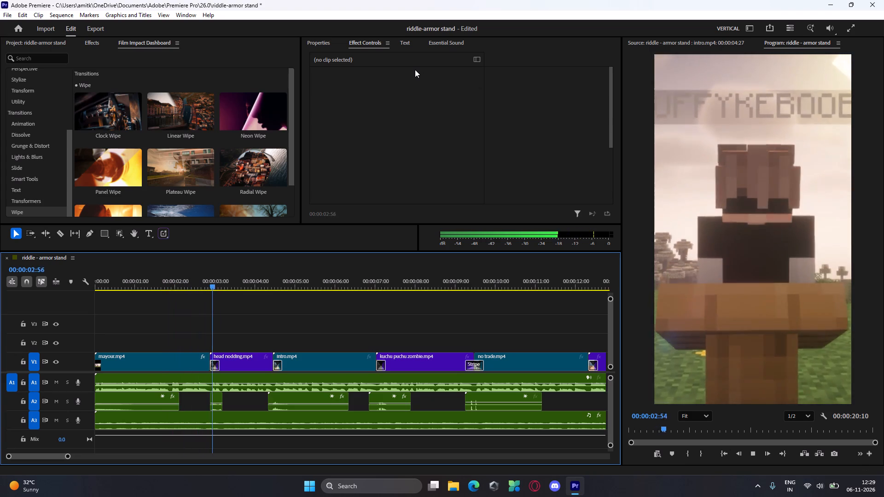
pyautogui.press('space')
# Open the export settings for the sequence and enable Render at Maximum Depth and Use Maximum Render Quality for the video.
pyautogui.click(90, 31)
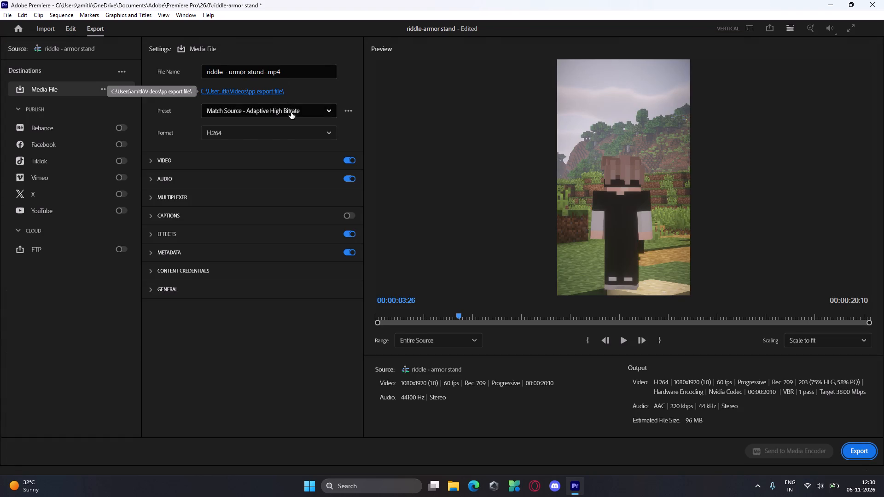
pyautogui.click(291, 112)
pyautogui.click(291, 112)
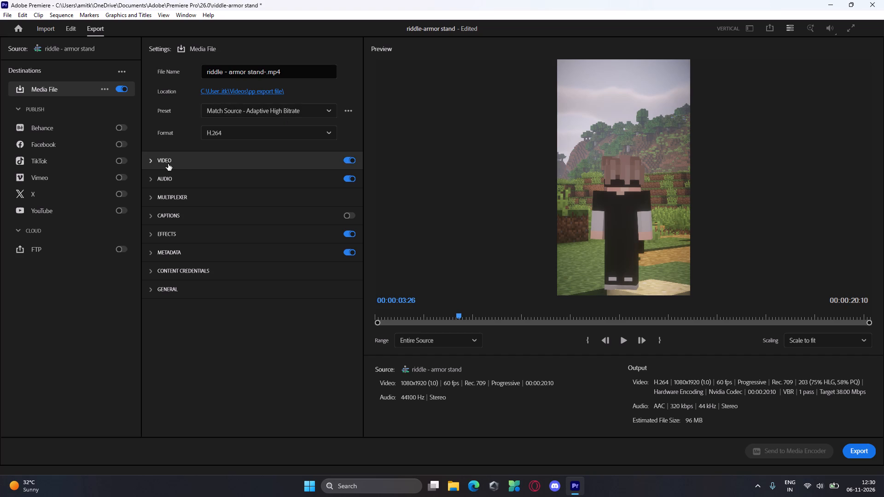
pyautogui.click(168, 164)
pyautogui.click(165, 311)
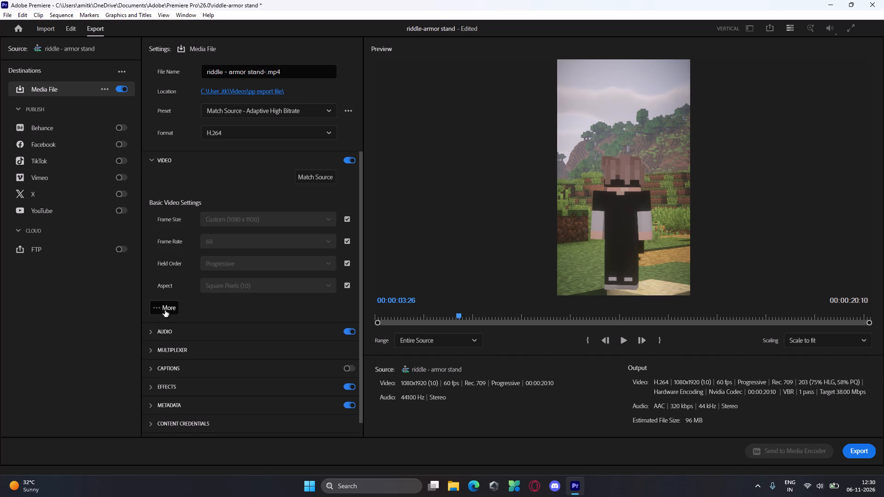
pyautogui.click(170, 328)
pyautogui.click(165, 349)
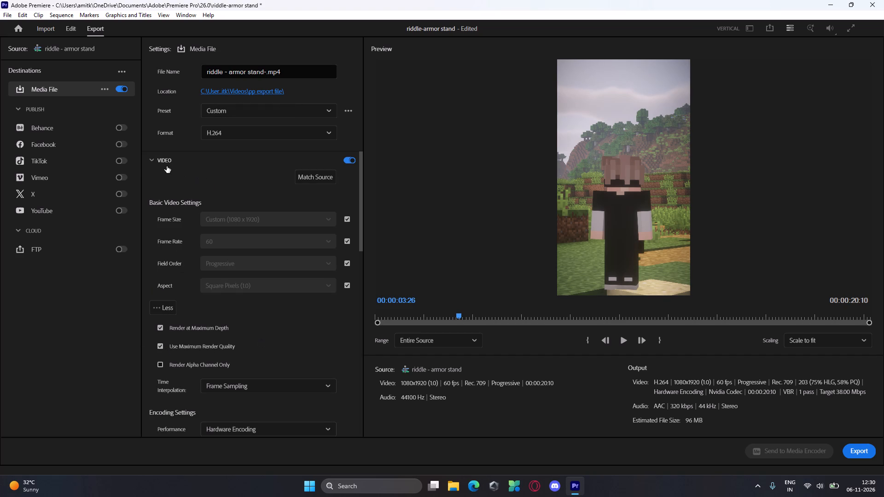
# Unlink the encoding profile from the source in the video export settings and set it to High.
pyautogui.click(166, 165)
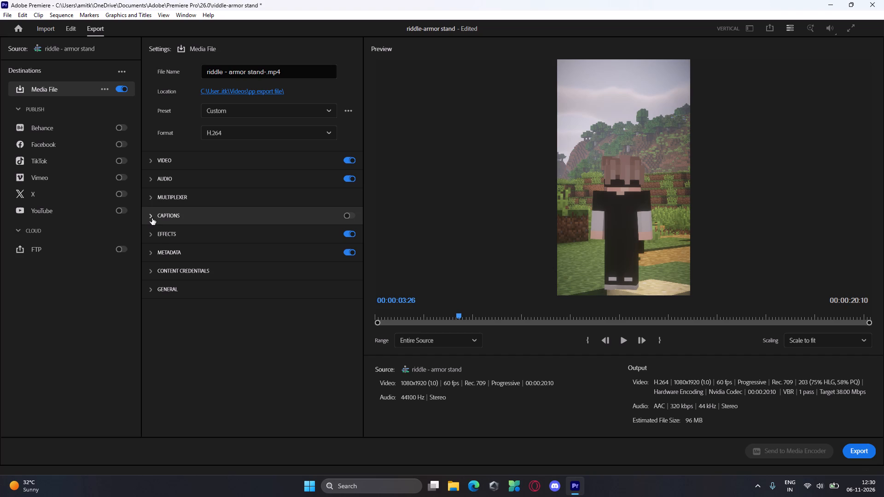
pyautogui.click(154, 164)
pyautogui.scroll(-13, 186, 325)
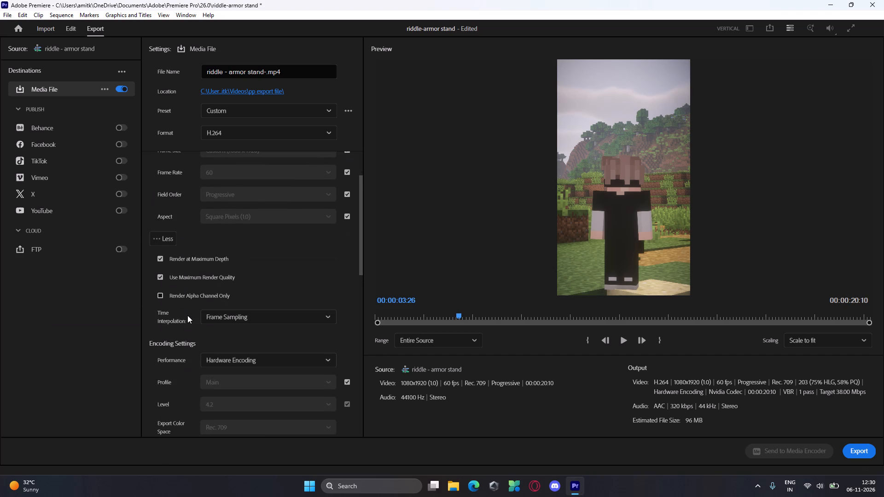
pyautogui.scroll(-4, 187, 314)
pyautogui.click(349, 301)
pyautogui.click(317, 303)
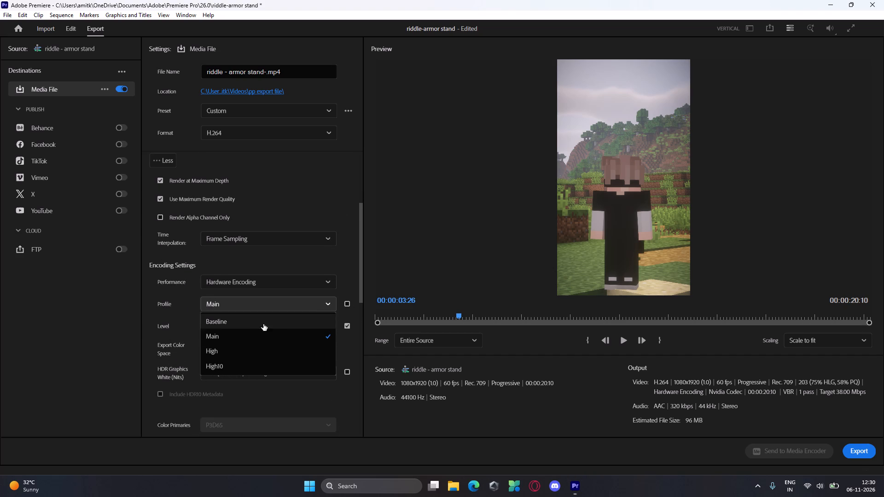
pyautogui.click(224, 354)
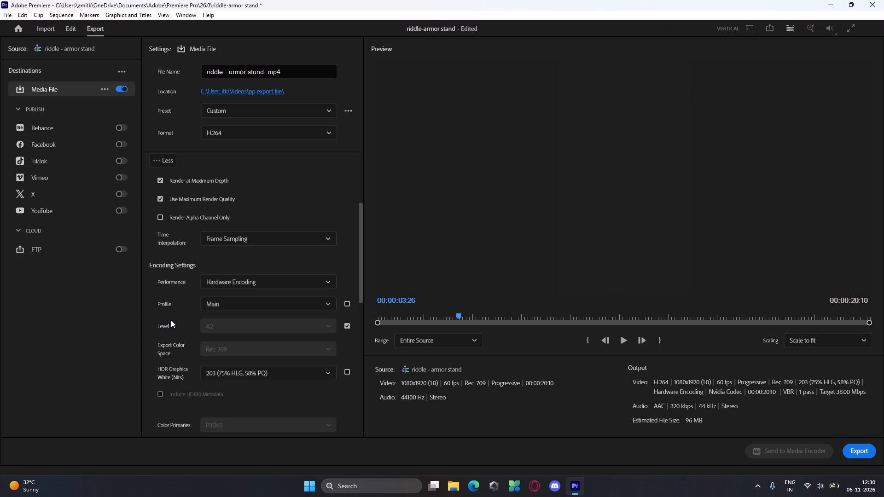
# Set the export's bitrate encoding to VBR, 2 pass.
pyautogui.scroll(-14, 171, 318)
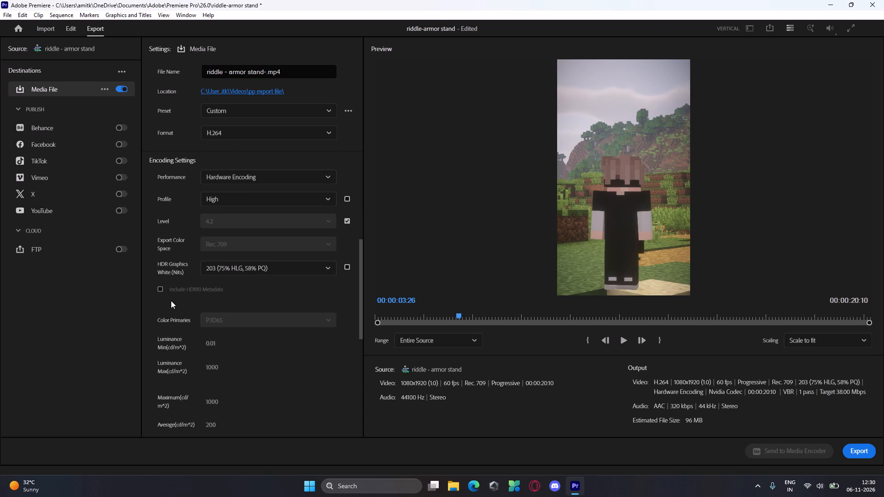
pyautogui.scroll(-13, 171, 301)
pyautogui.click(225, 341)
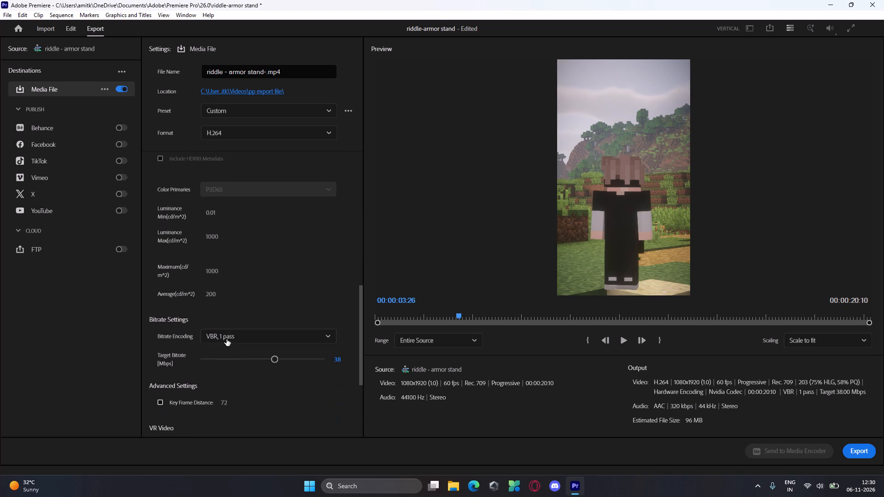
pyautogui.click(227, 339)
pyautogui.click(223, 381)
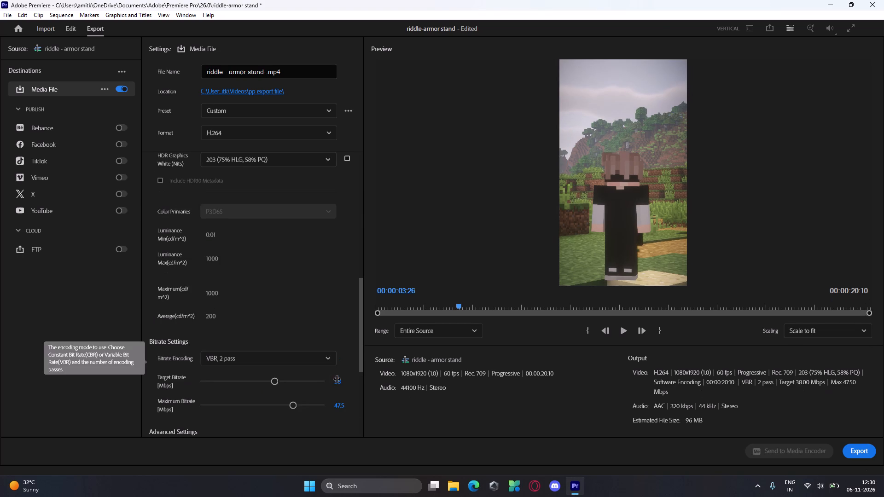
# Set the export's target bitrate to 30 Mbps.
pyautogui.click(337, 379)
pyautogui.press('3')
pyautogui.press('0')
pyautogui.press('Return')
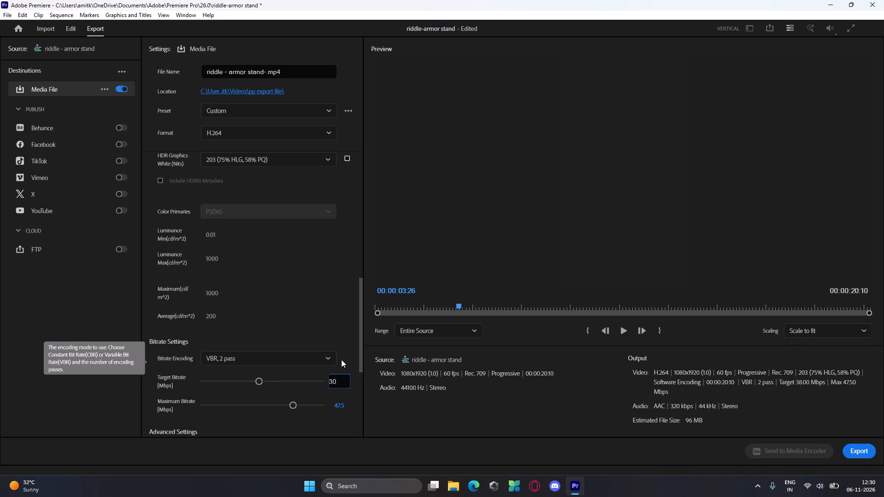
# Set the export's maximum bitrate to 45 Mbps and its target bitrate to 40 Mbps.
pyautogui.click(338, 414)
pyautogui.click(345, 405)
pyautogui.write('45')
pyautogui.press('Return')
pyautogui.click(341, 380)
pyautogui.write('40')
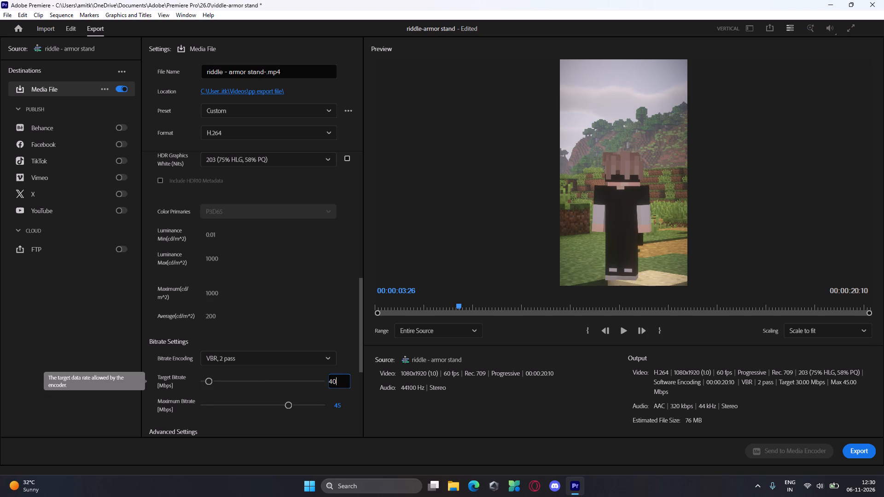
pyautogui.press('Return')
# Export the entire riddle - armor stand sequence as an H.264 MP4 with the configured settings.
pyautogui.click(859, 457)
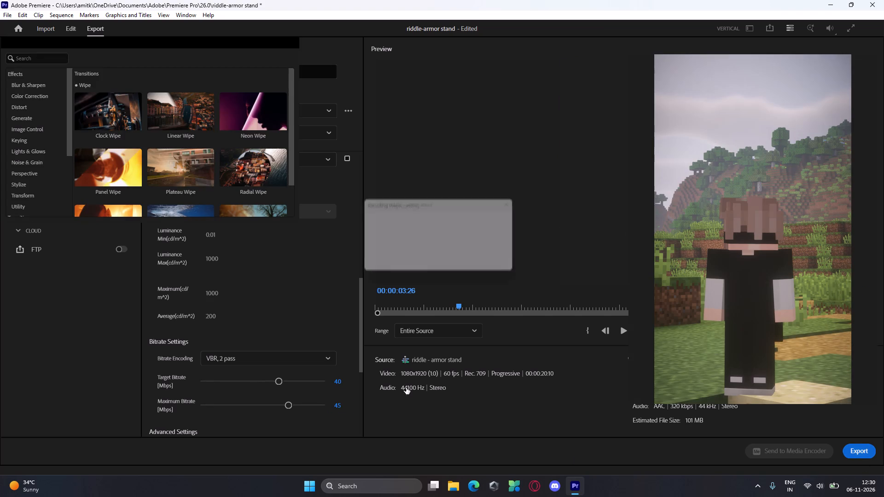